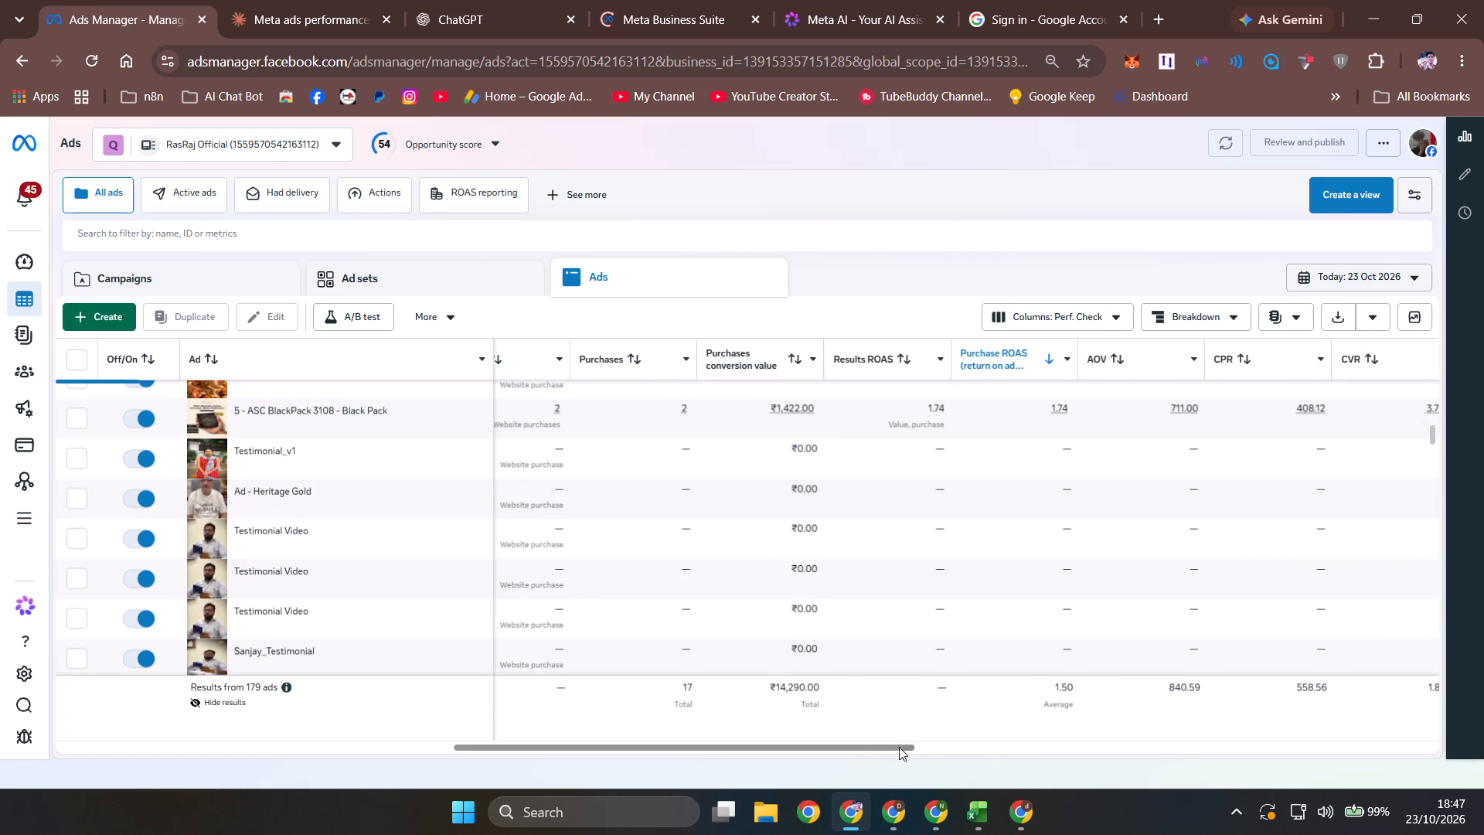
{"action": "left_click_drag", "start_coordinate": [899, 747], "coordinate": [939, 749]}
{"action": "scroll", "coordinate": [1084, 578], "scroll_direction": "up", "scroll_amount": 6}
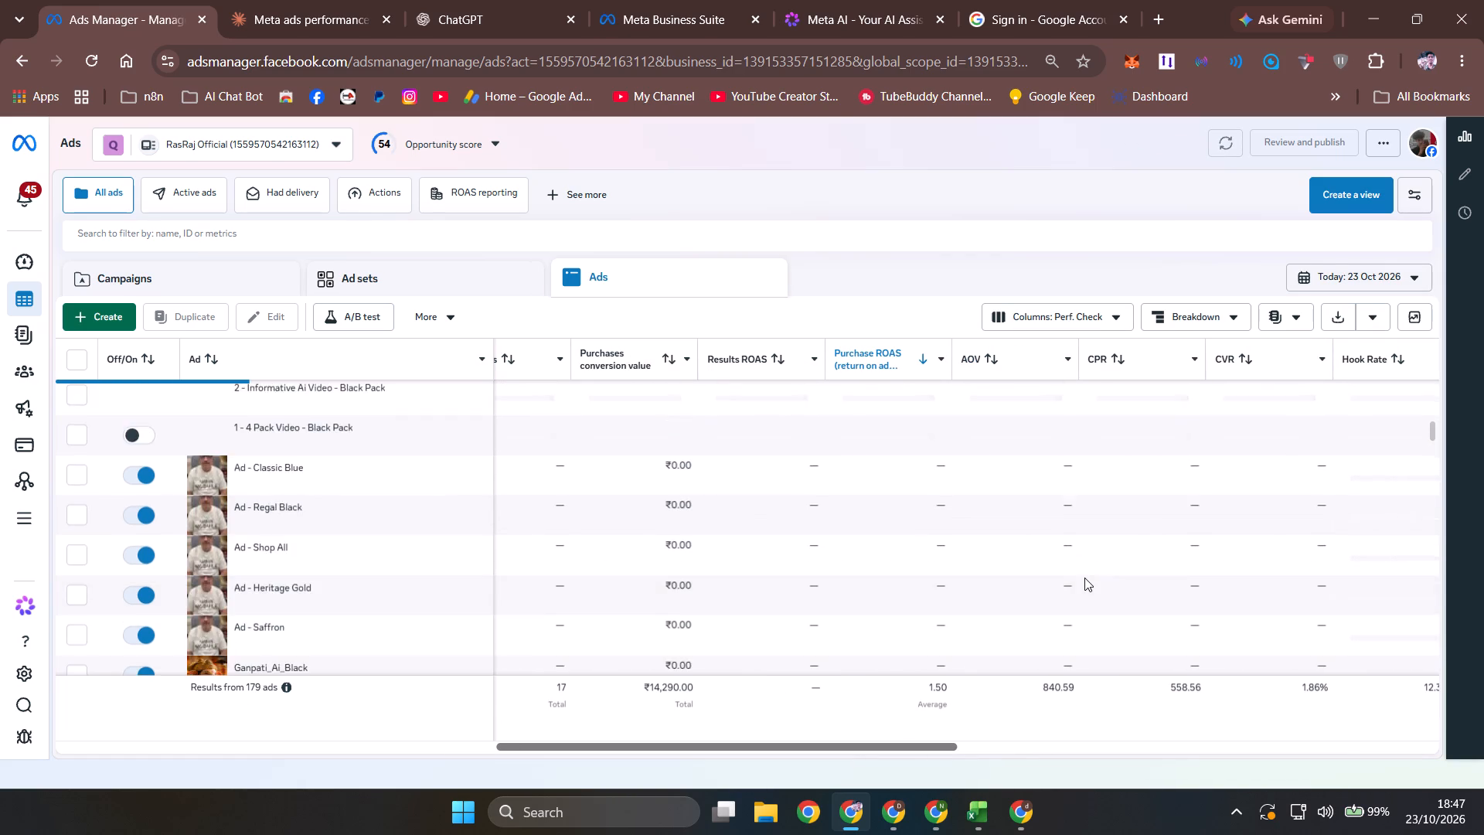
{"action": "scroll", "coordinate": [926, 589], "scroll_direction": "up", "scroll_amount": 16}
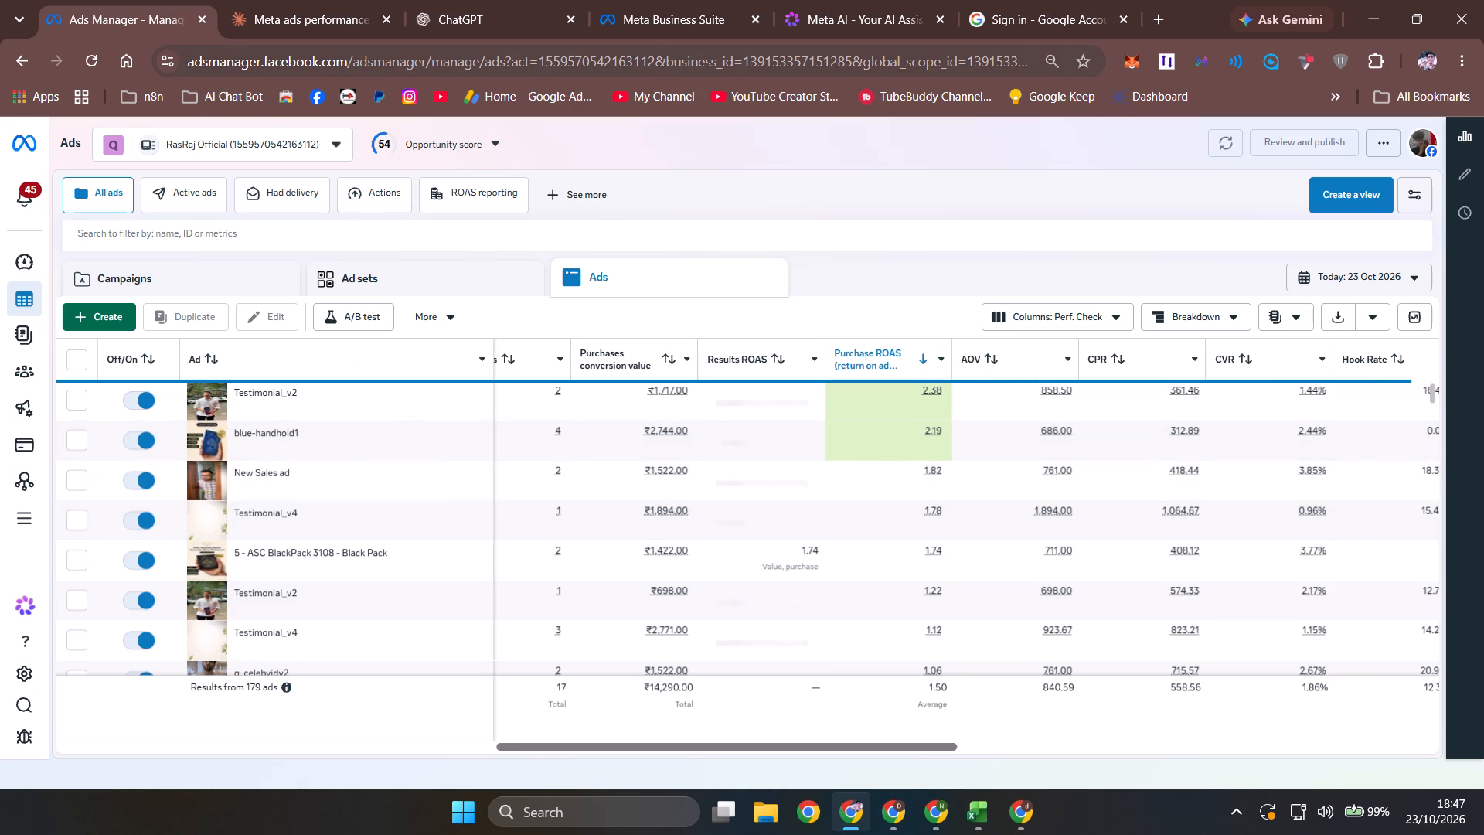
{"action": "left_click_drag", "start_coordinate": [191, 64], "coordinate": [260, 61]}
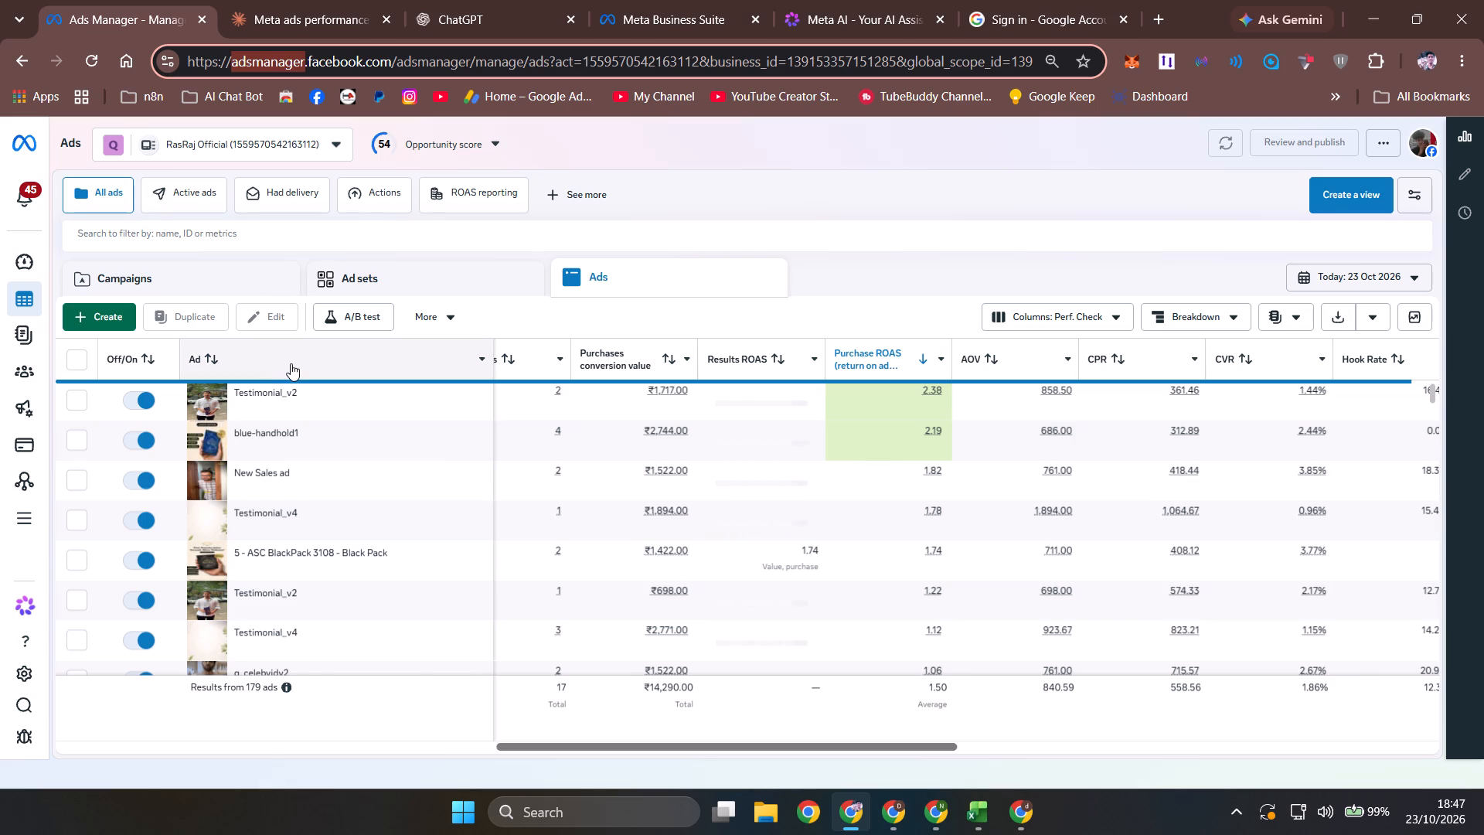
{"action": "scroll", "coordinate": [295, 436], "scroll_direction": "down", "scroll_amount": 6}
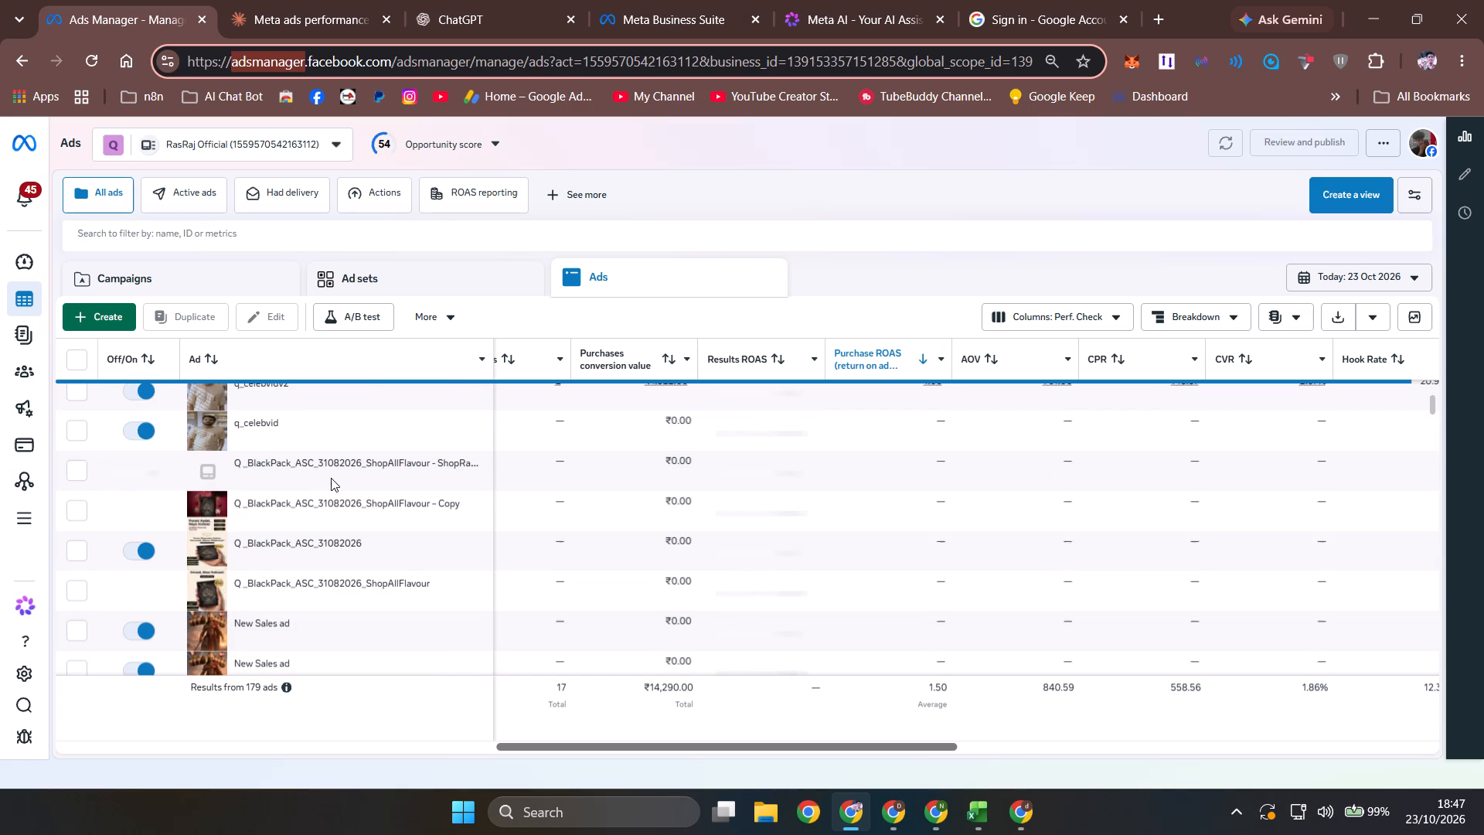
{"action": "scroll", "coordinate": [360, 513], "scroll_direction": "down", "scroll_amount": 7}
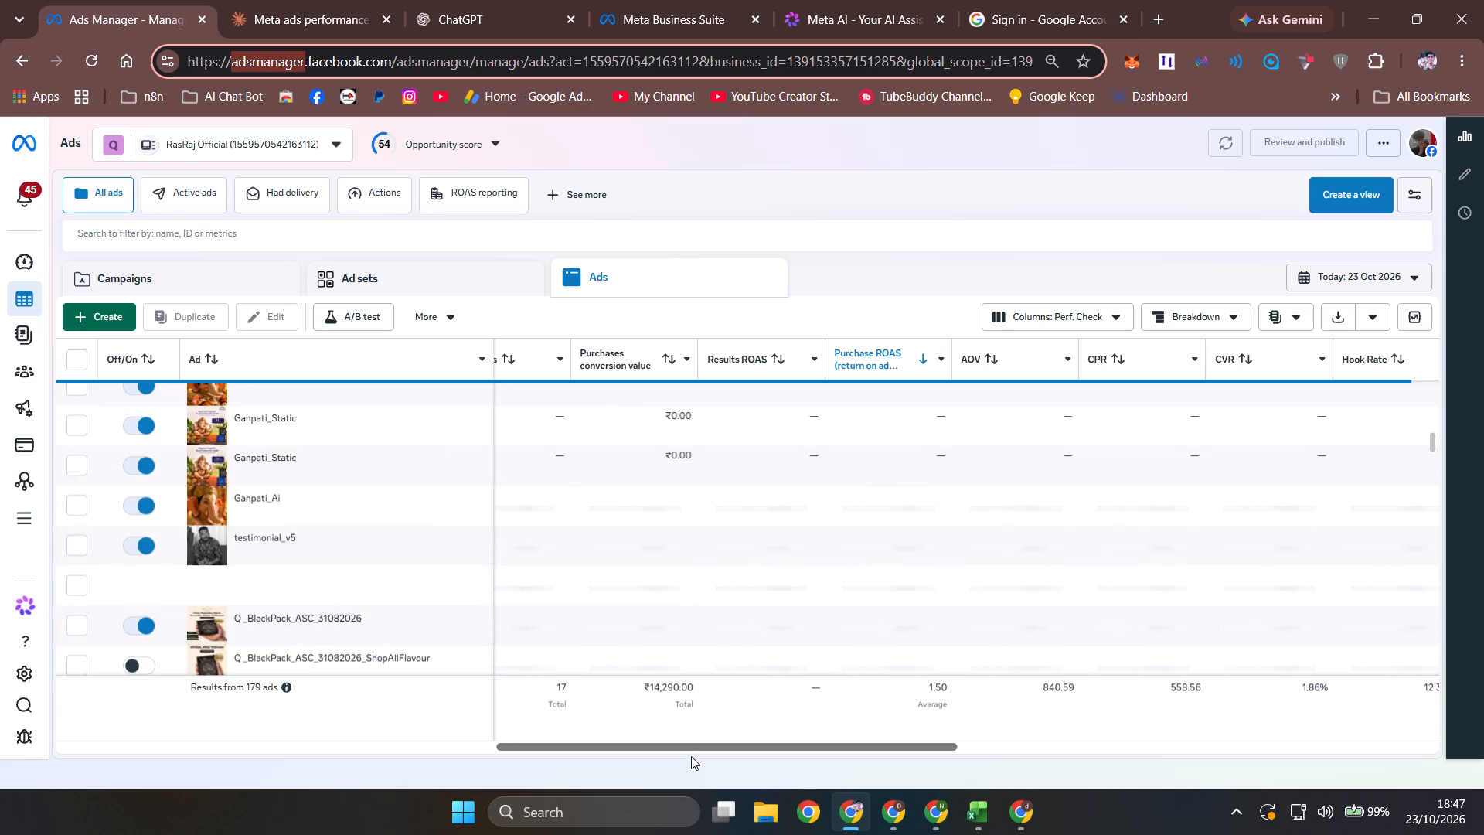
{"action": "left_click_drag", "start_coordinate": [689, 748], "coordinate": [247, 754]}
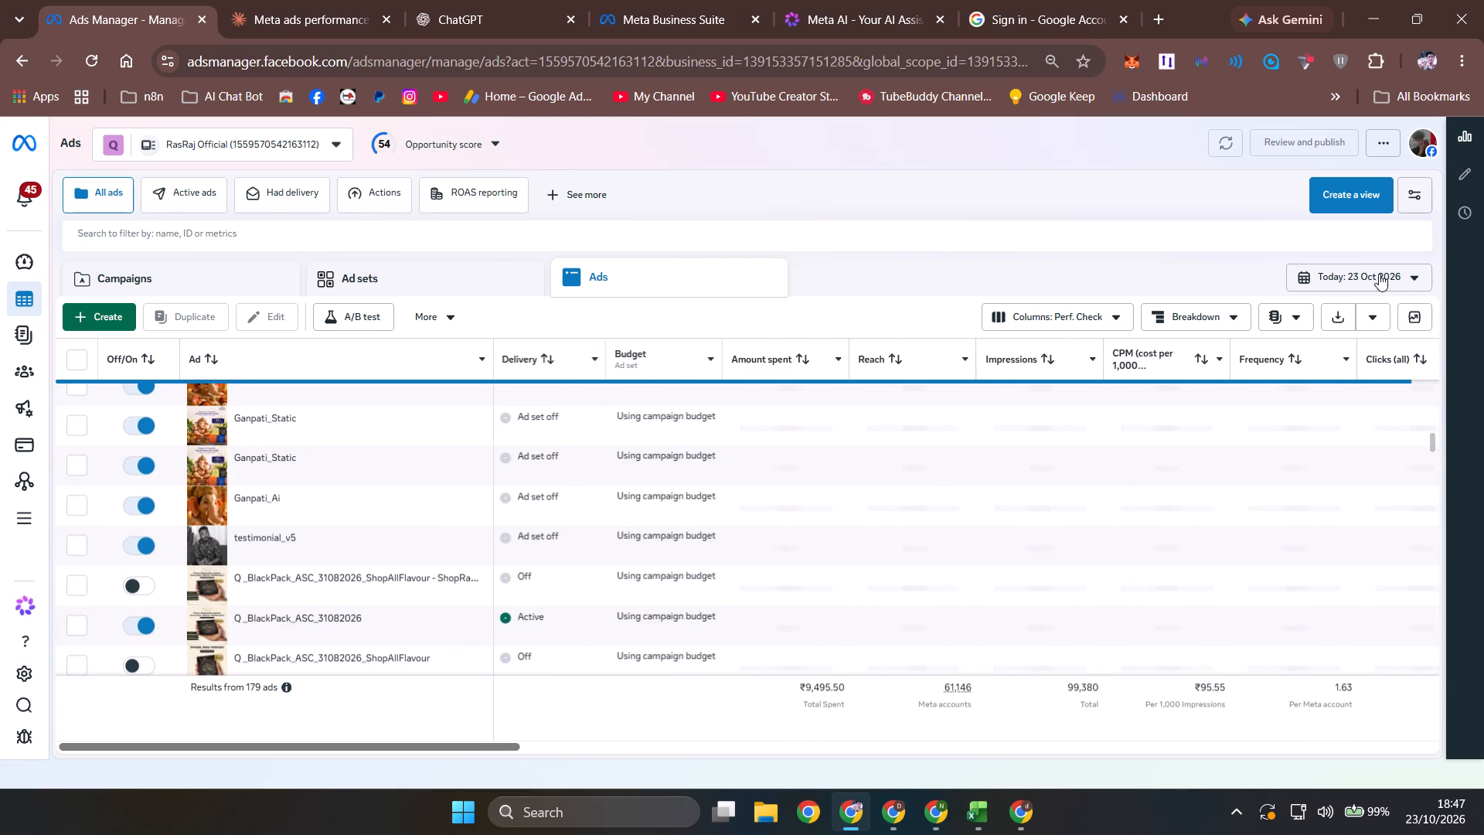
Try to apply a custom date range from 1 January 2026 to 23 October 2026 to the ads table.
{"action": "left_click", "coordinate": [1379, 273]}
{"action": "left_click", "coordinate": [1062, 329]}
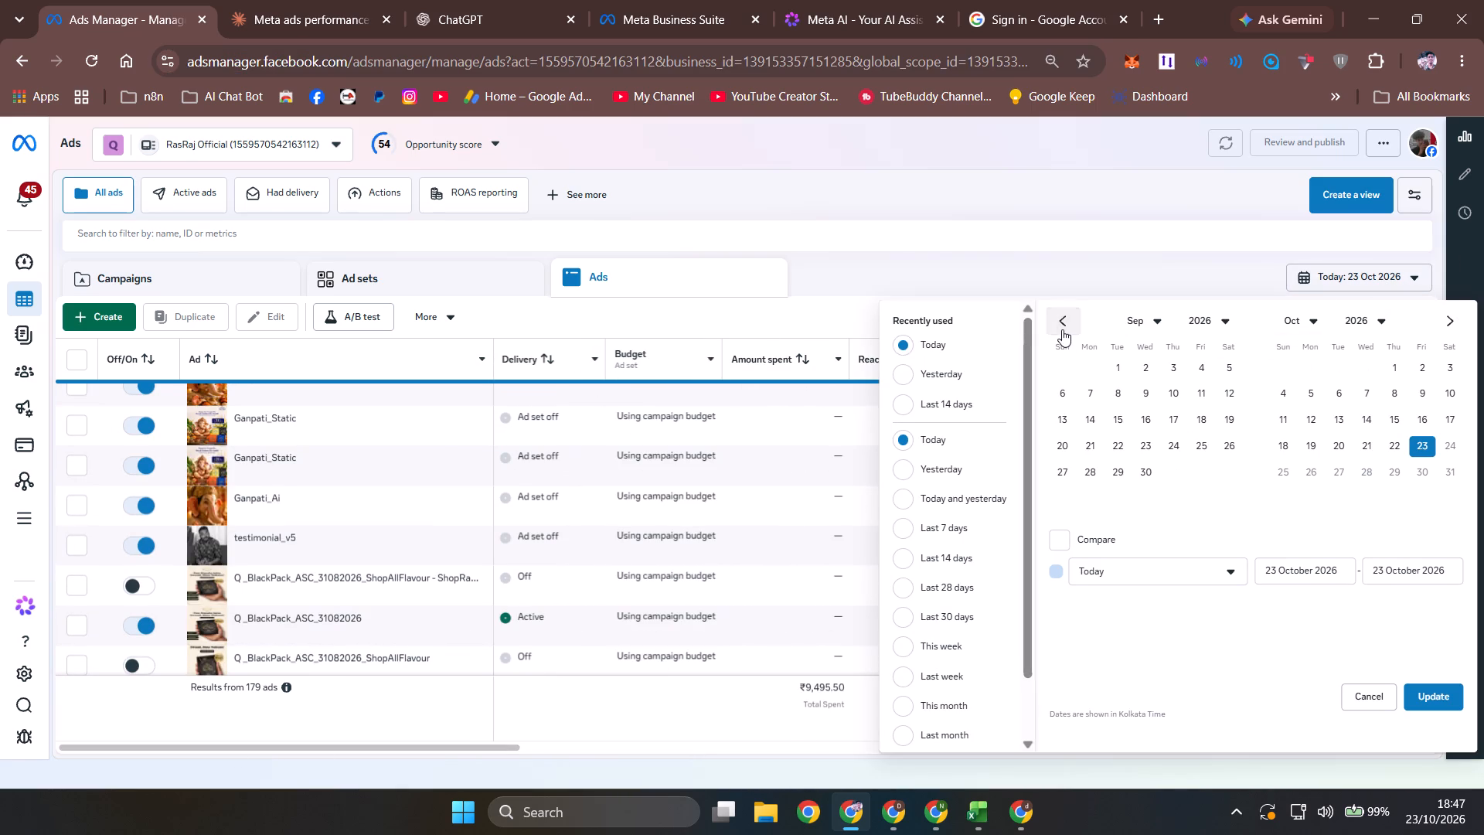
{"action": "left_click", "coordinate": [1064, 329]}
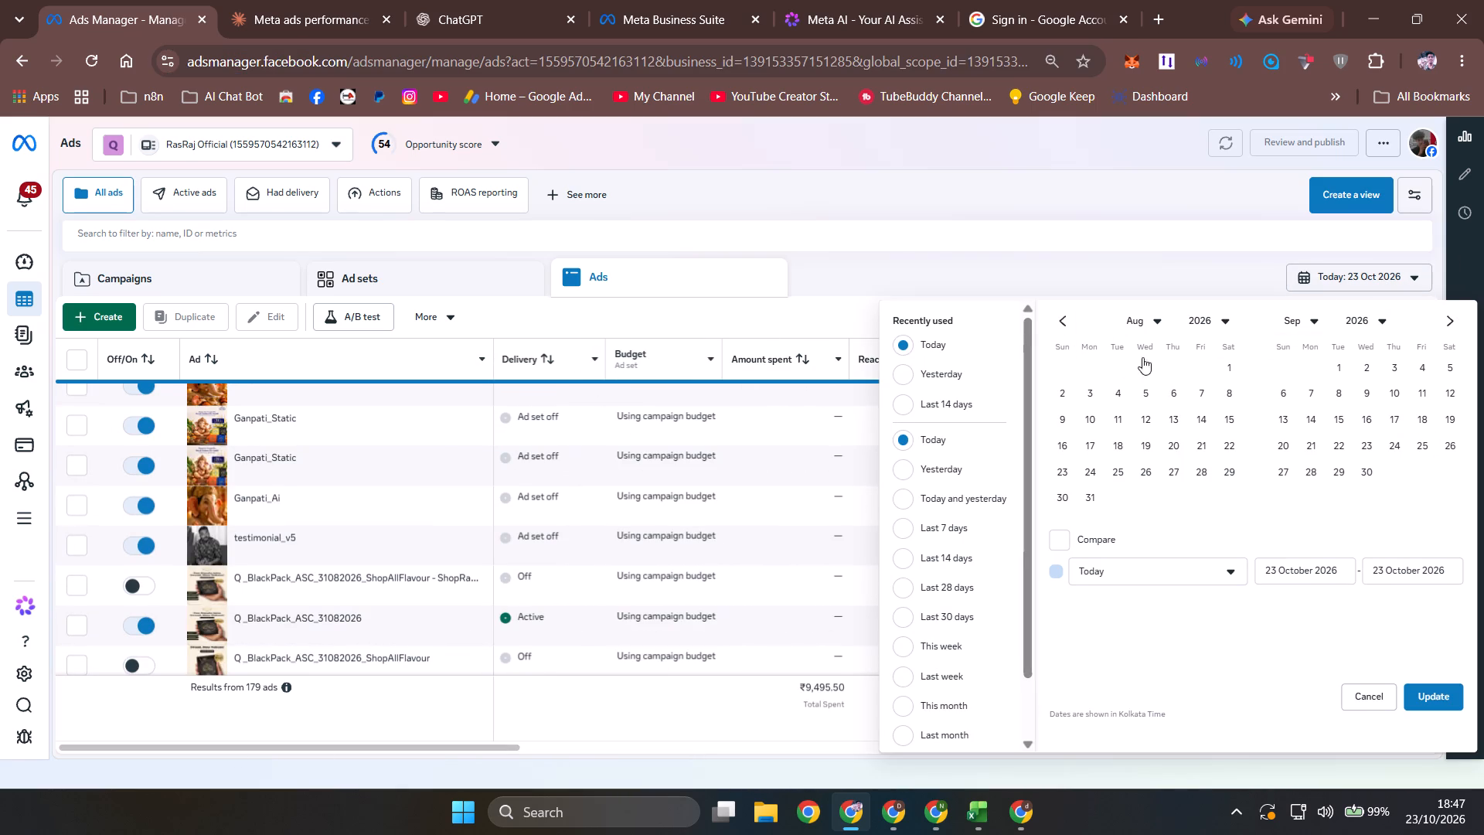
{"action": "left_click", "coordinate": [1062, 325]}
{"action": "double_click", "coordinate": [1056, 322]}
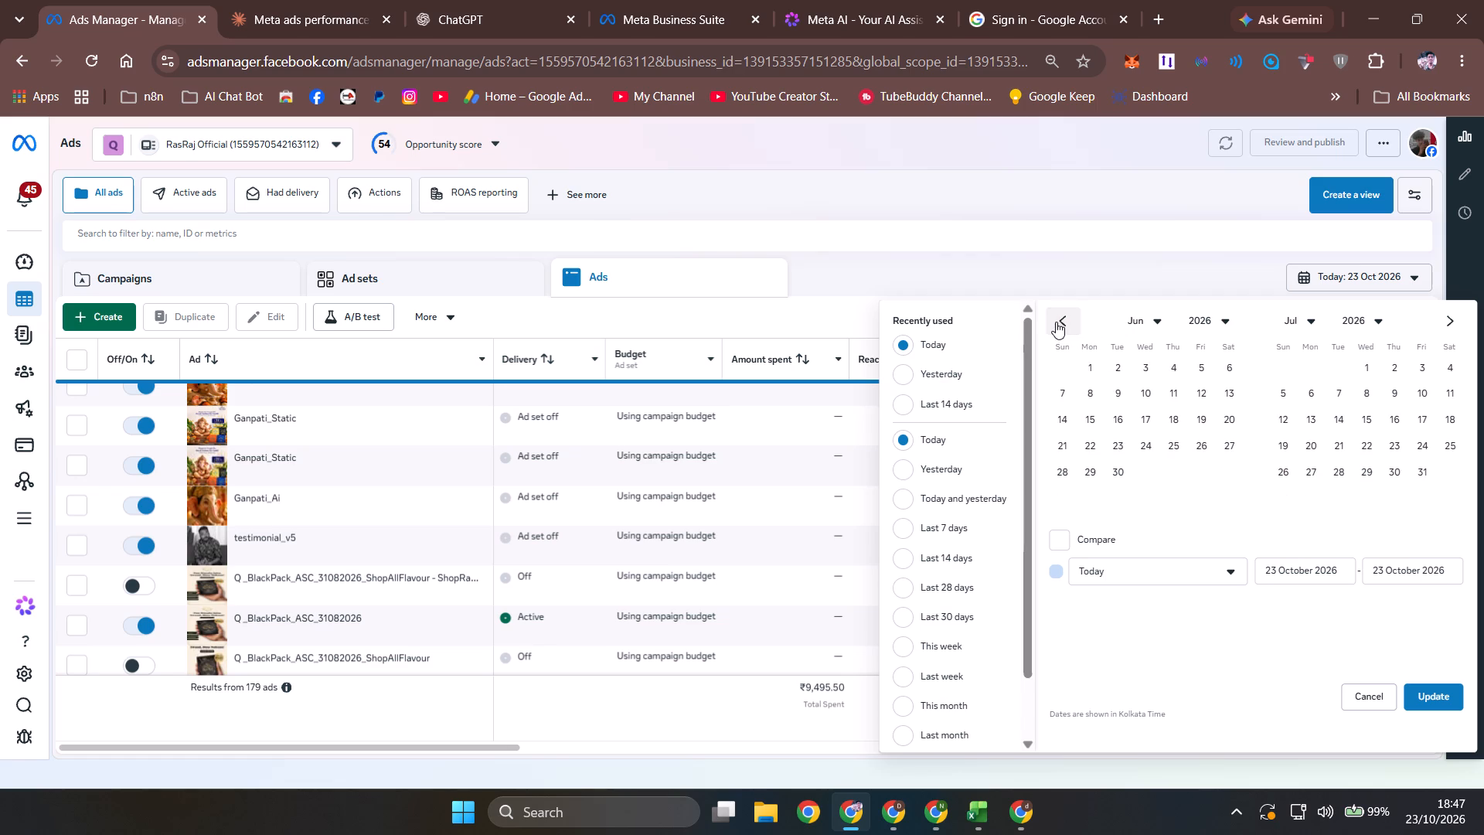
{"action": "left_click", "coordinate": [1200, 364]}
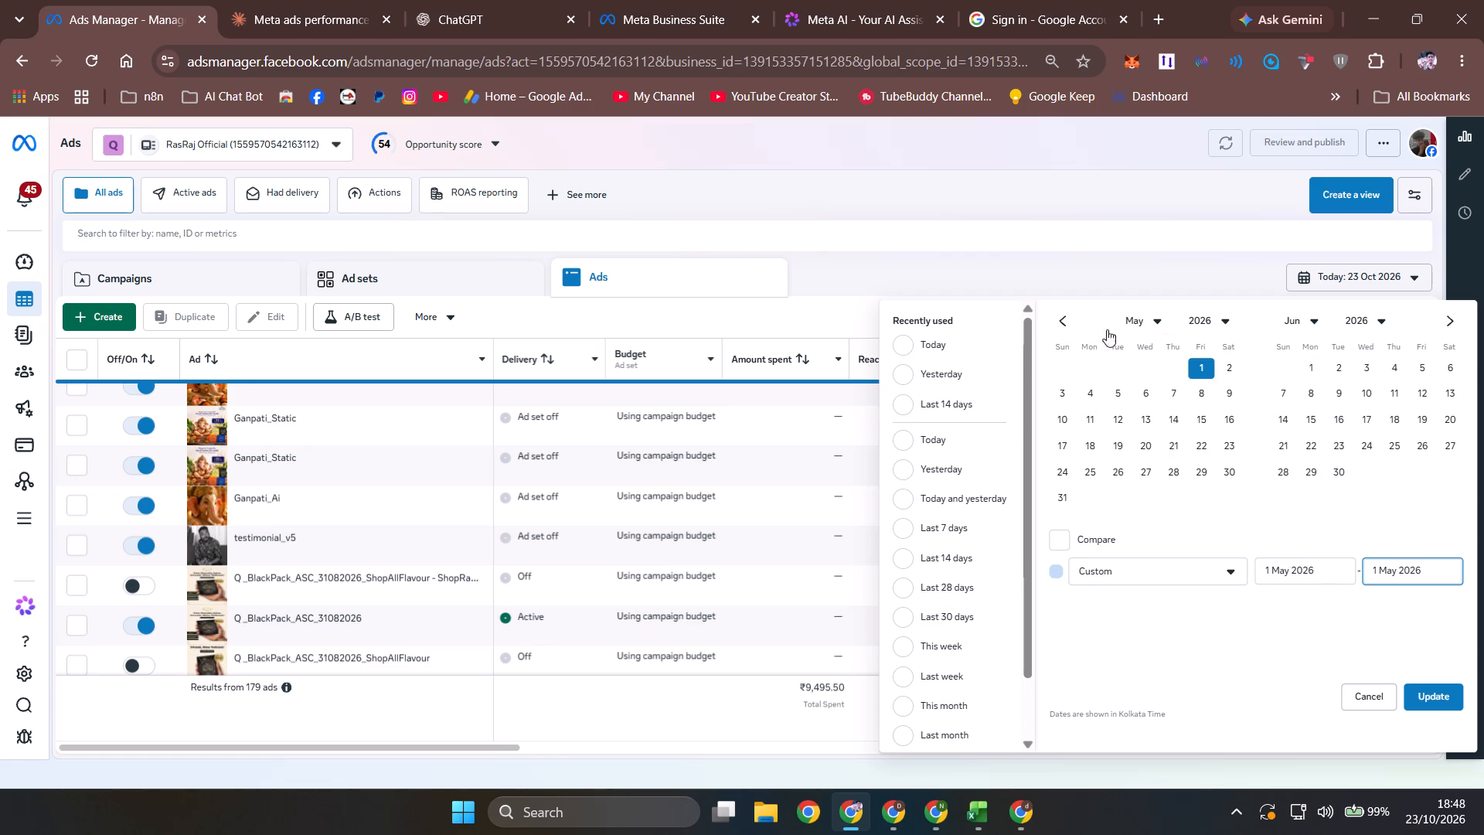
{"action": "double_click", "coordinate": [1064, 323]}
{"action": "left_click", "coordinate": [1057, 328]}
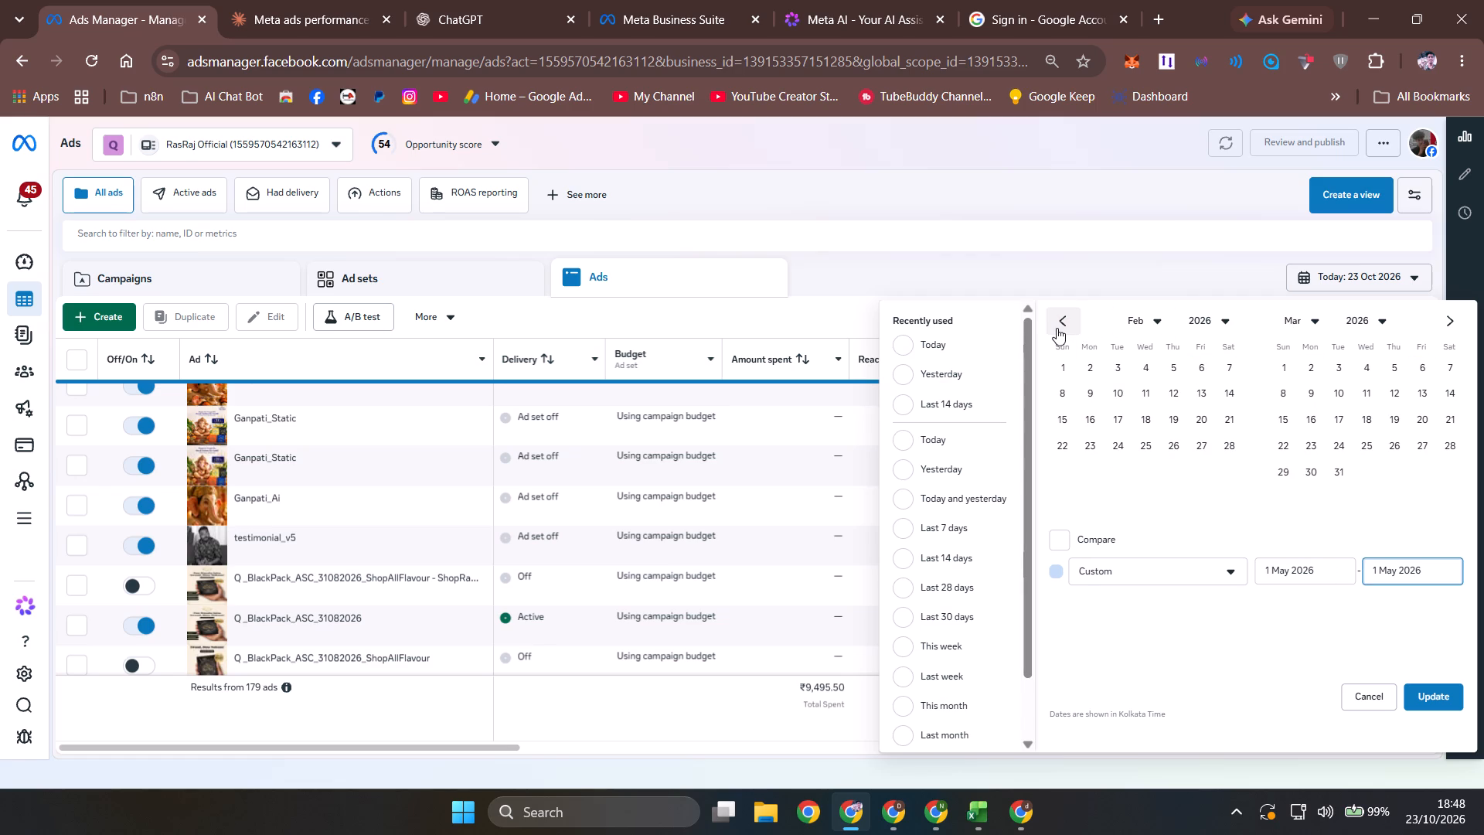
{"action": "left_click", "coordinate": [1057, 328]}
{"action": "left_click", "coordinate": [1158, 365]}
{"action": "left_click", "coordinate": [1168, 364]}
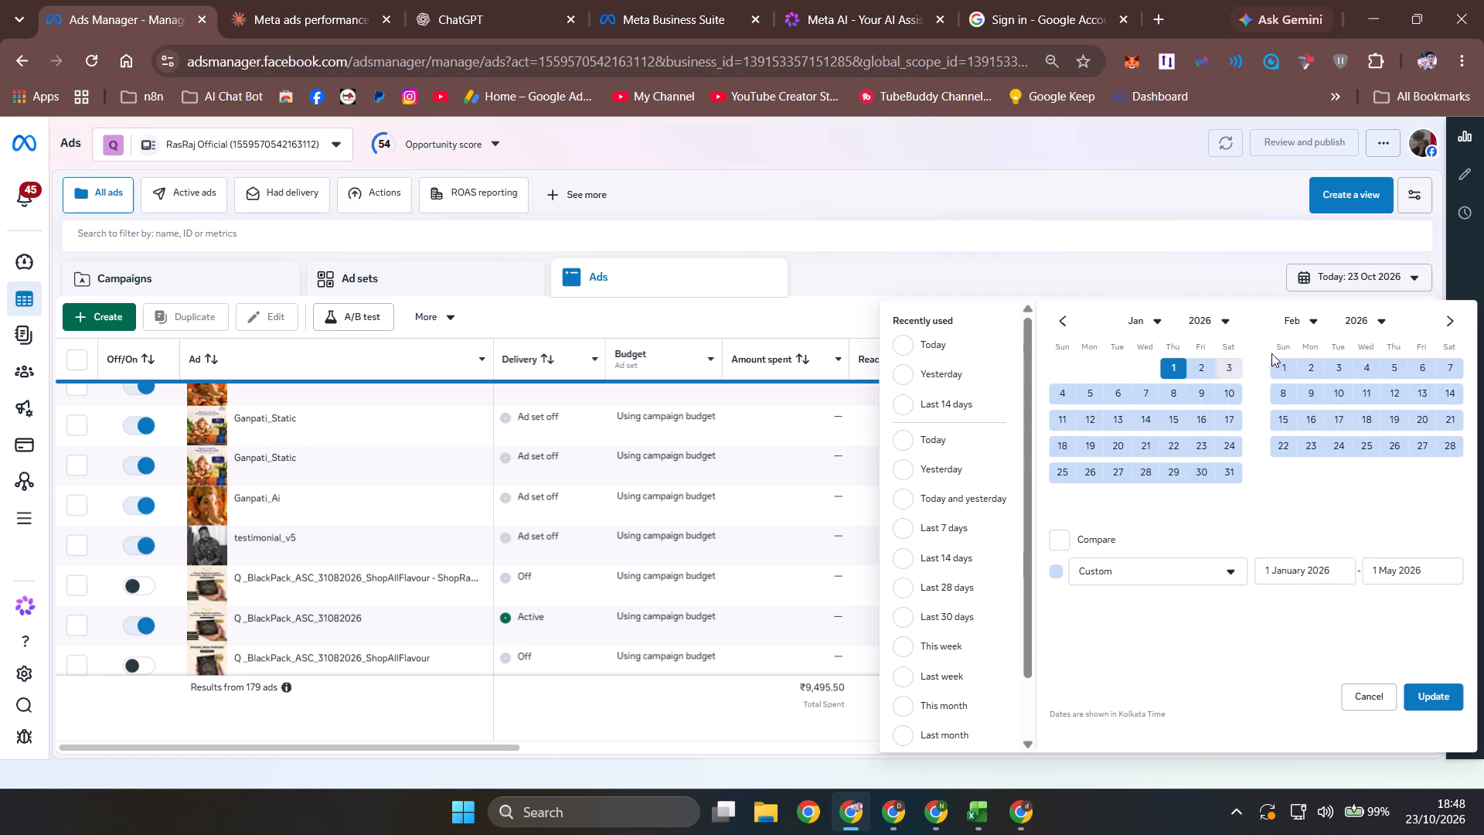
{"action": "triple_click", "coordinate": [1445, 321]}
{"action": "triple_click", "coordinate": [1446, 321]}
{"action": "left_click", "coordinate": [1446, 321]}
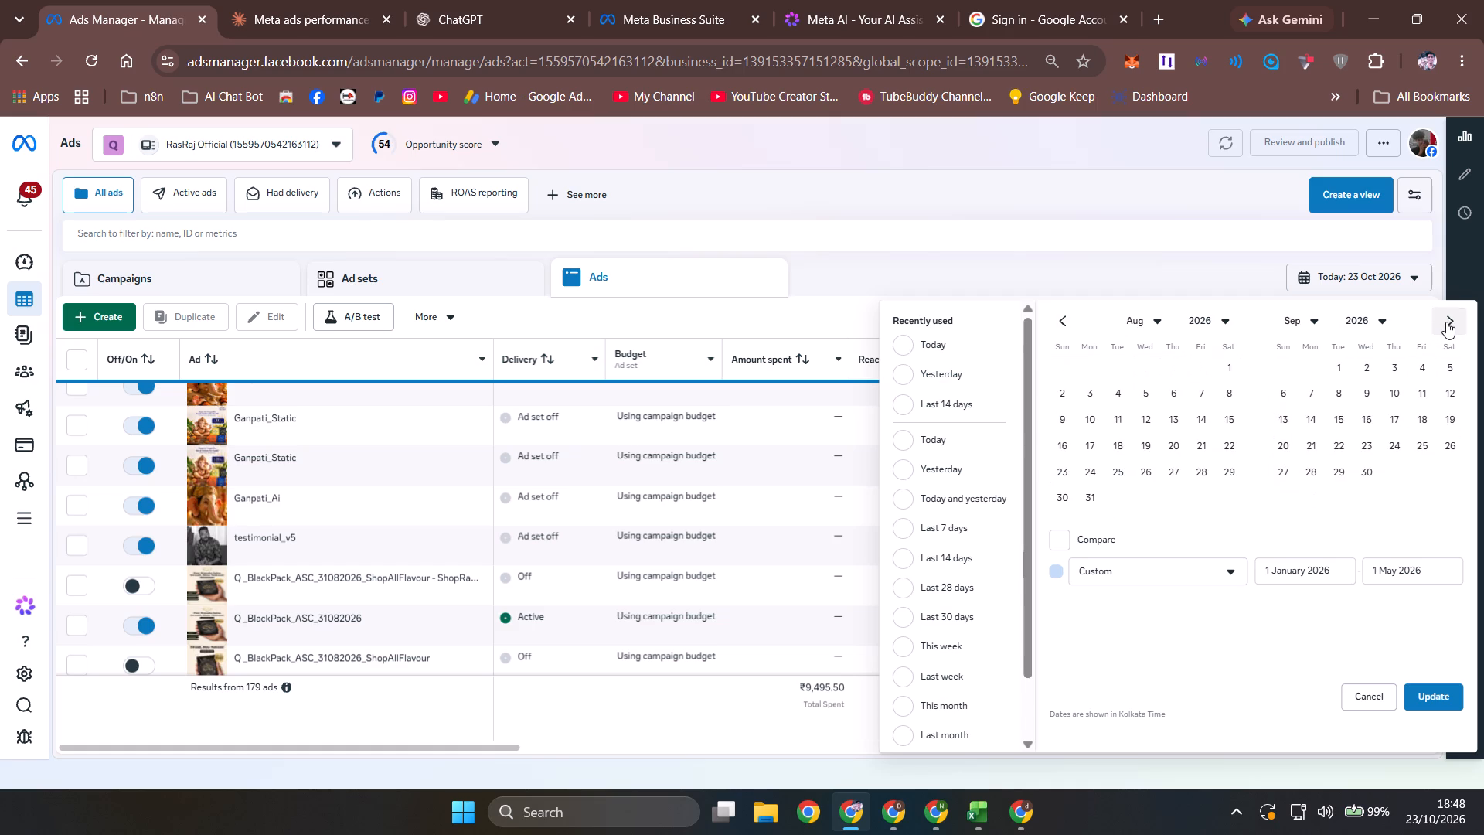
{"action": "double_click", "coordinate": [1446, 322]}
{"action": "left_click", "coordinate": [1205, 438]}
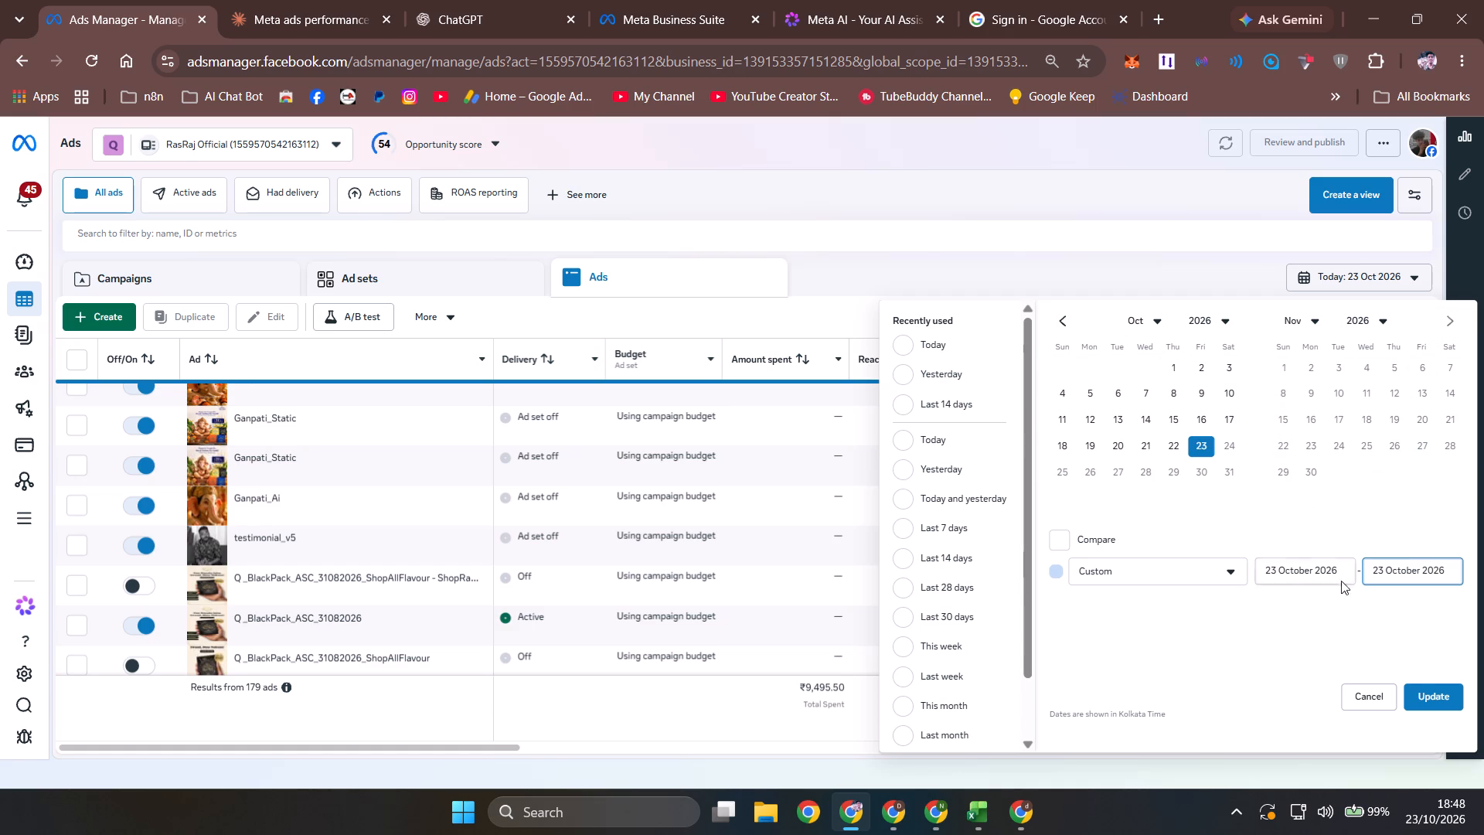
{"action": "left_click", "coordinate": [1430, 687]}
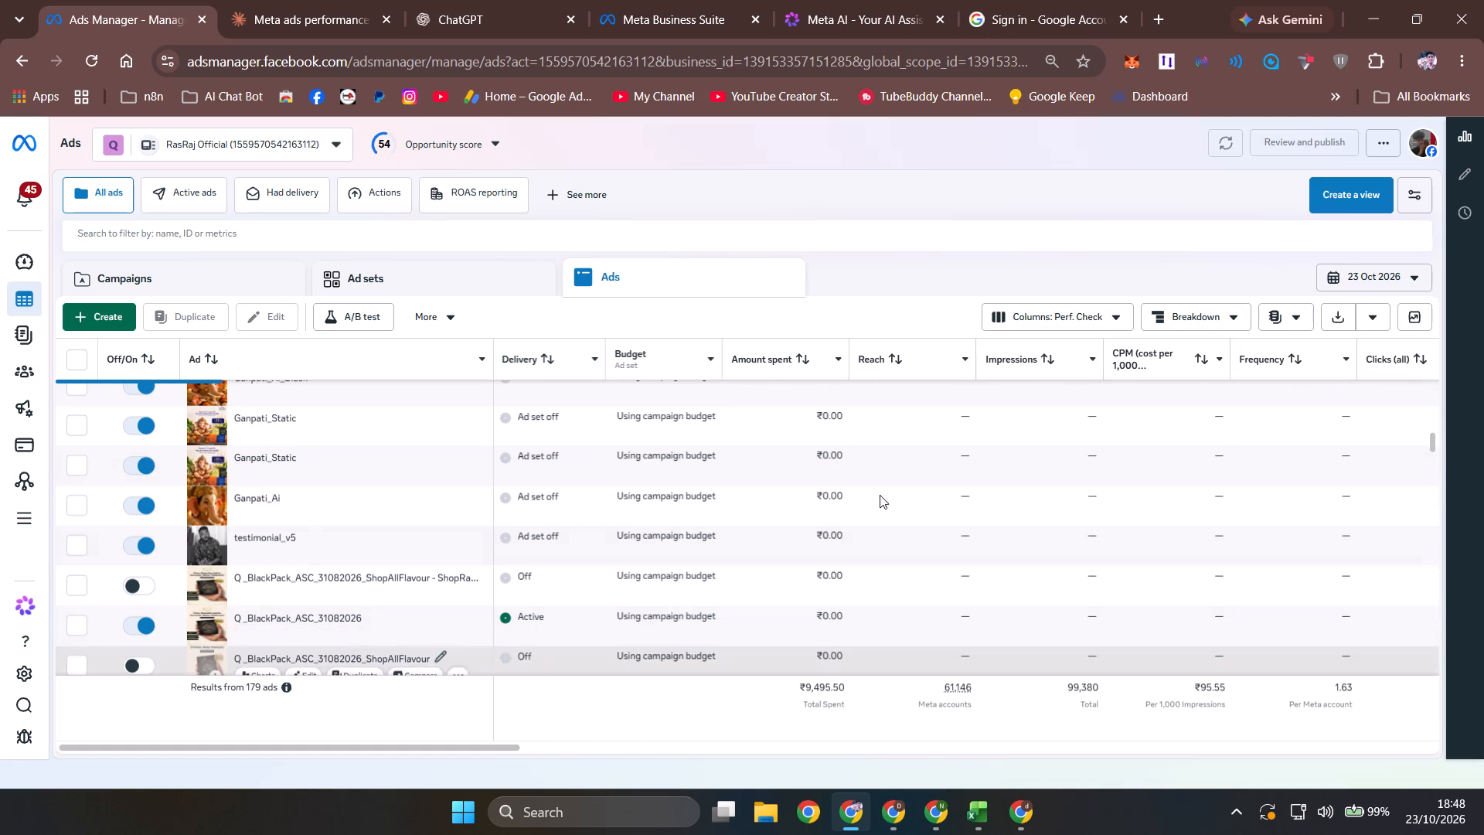
Set the ads table's date range to Maximum.
{"action": "left_click", "coordinate": [1373, 285]}
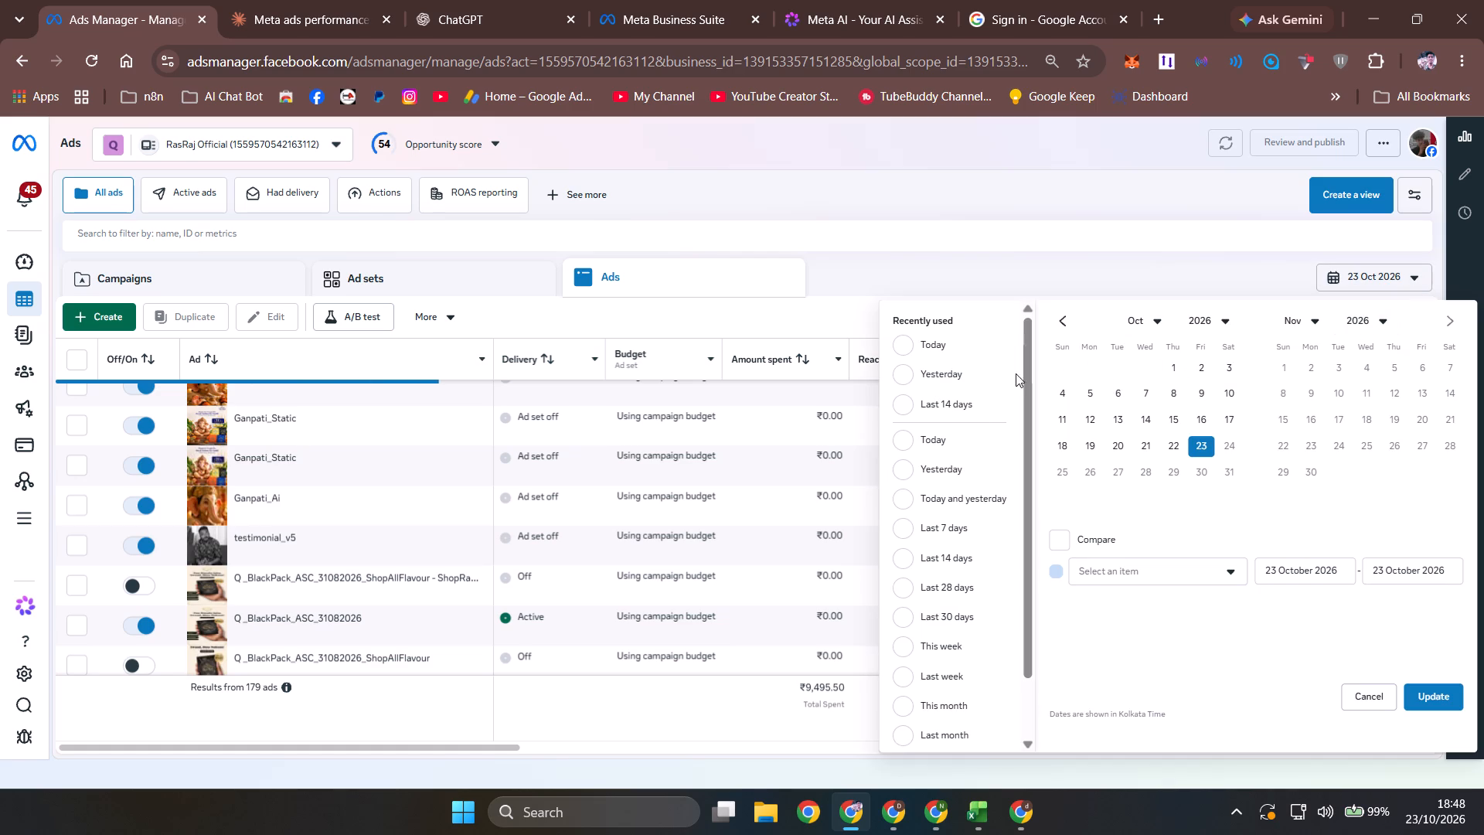
{"action": "scroll", "coordinate": [945, 592], "scroll_direction": "down", "scroll_amount": 5}
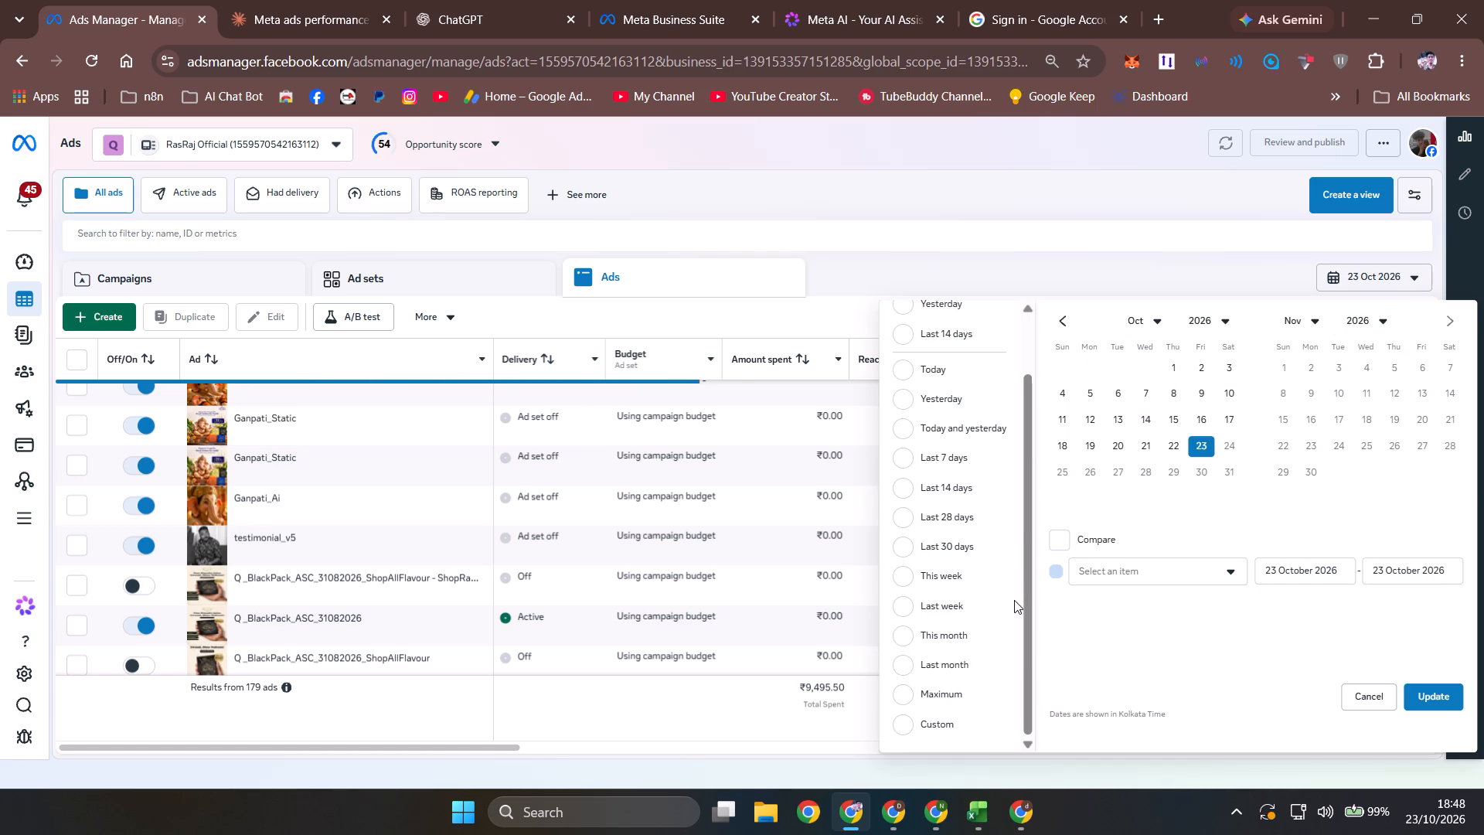
{"action": "left_click", "coordinate": [924, 690]}
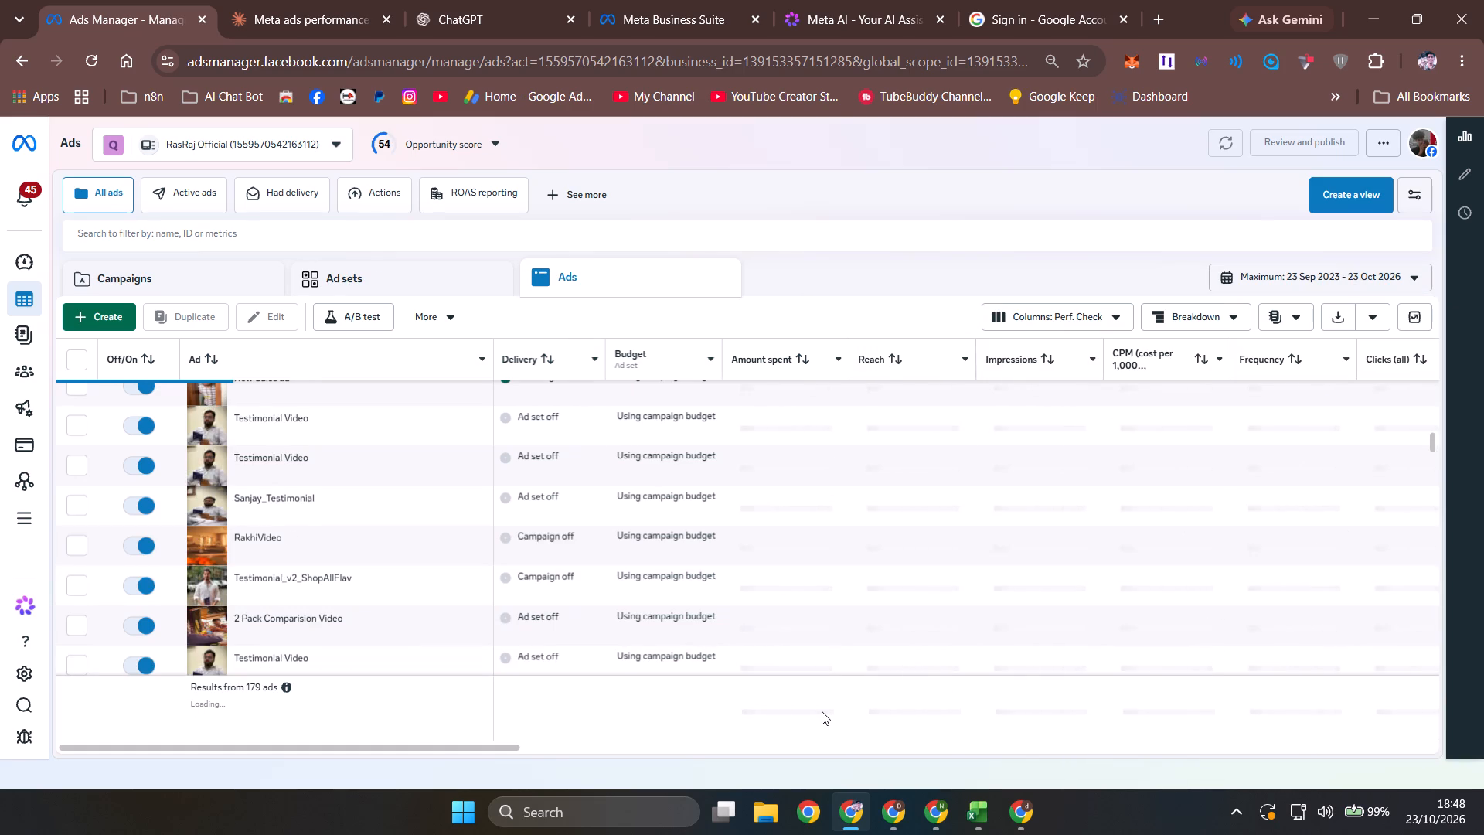
Review the account's all-time totals for amount spent, clicks, purchases, conversion value and ROAS.
{"action": "scroll", "coordinate": [842, 542], "scroll_direction": "down", "scroll_amount": 2}
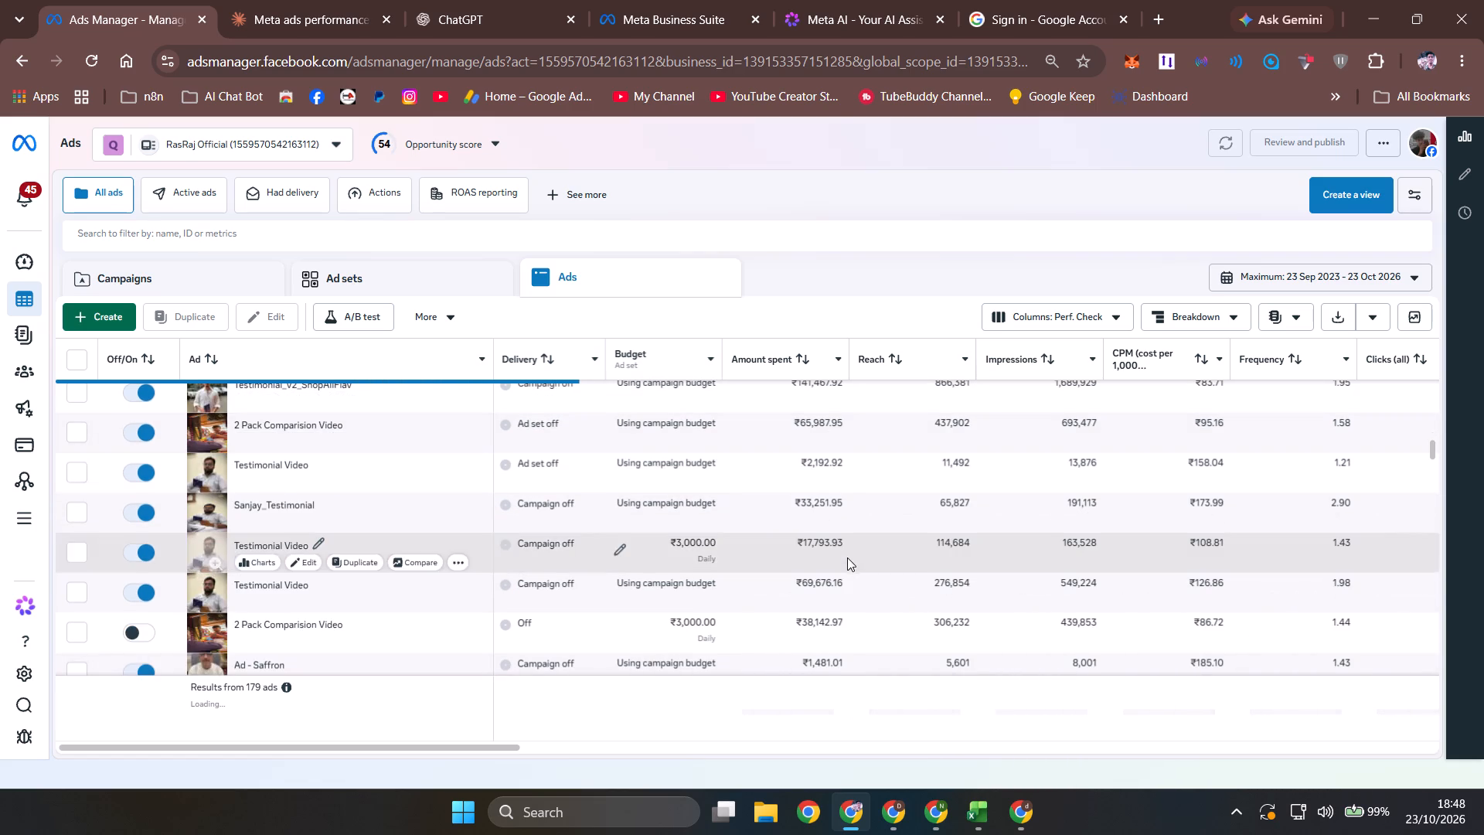
{"action": "double_click", "coordinate": [819, 686]}
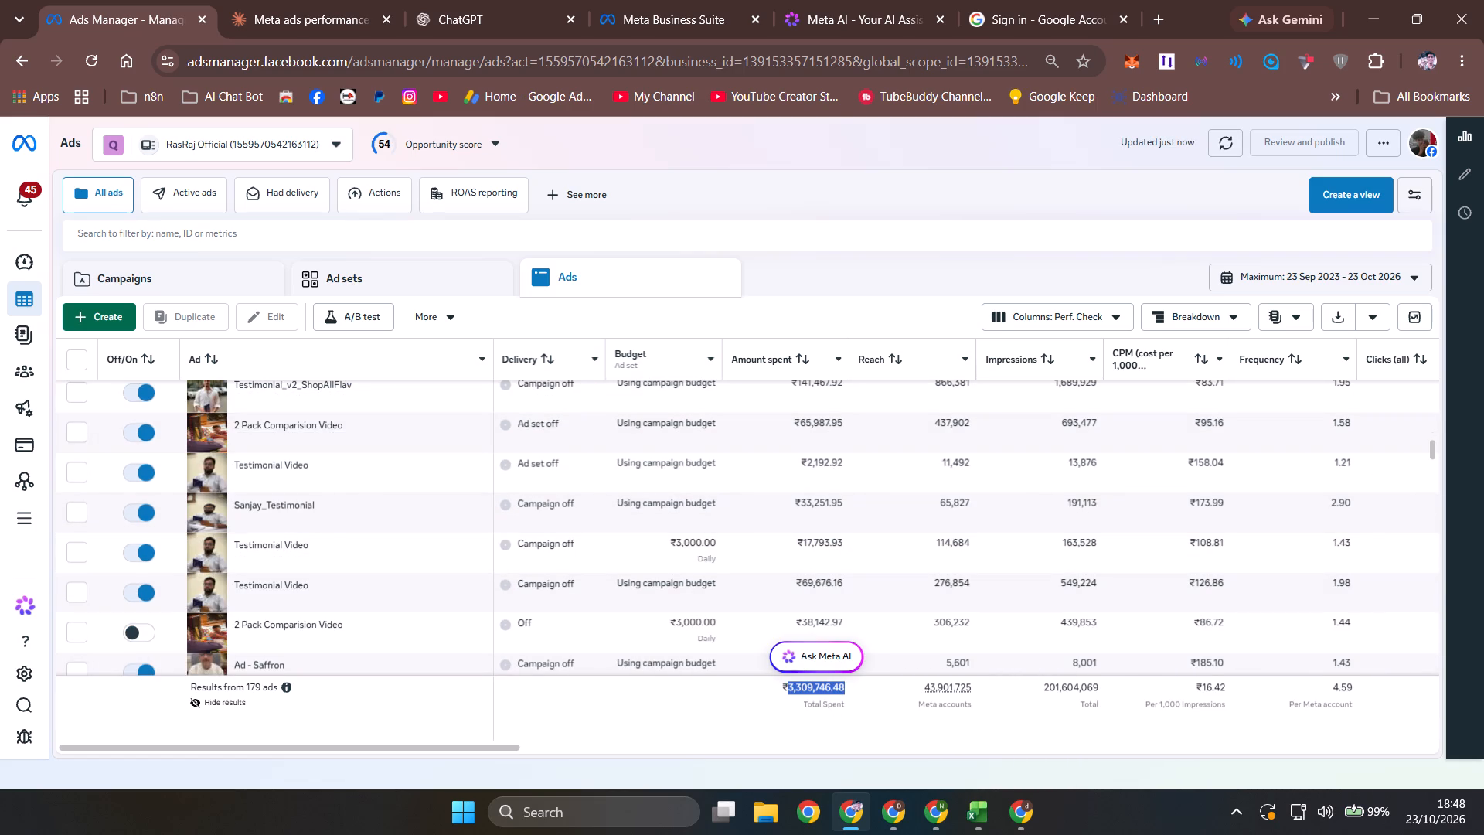
{"action": "left_click", "coordinate": [814, 694]}
{"action": "left_click", "coordinate": [810, 691]}
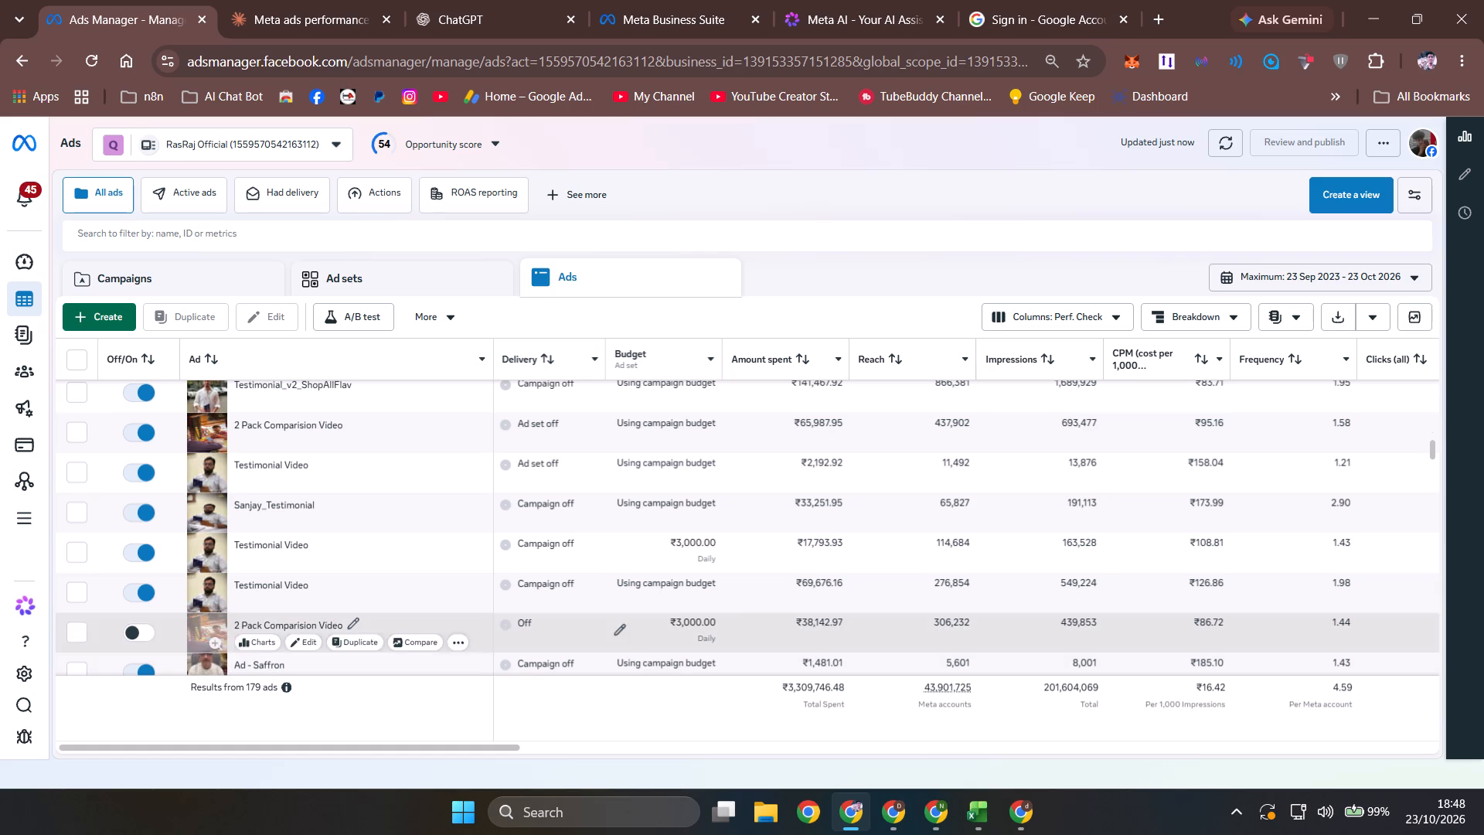
{"action": "left_click_drag", "start_coordinate": [464, 747], "coordinate": [730, 769]}
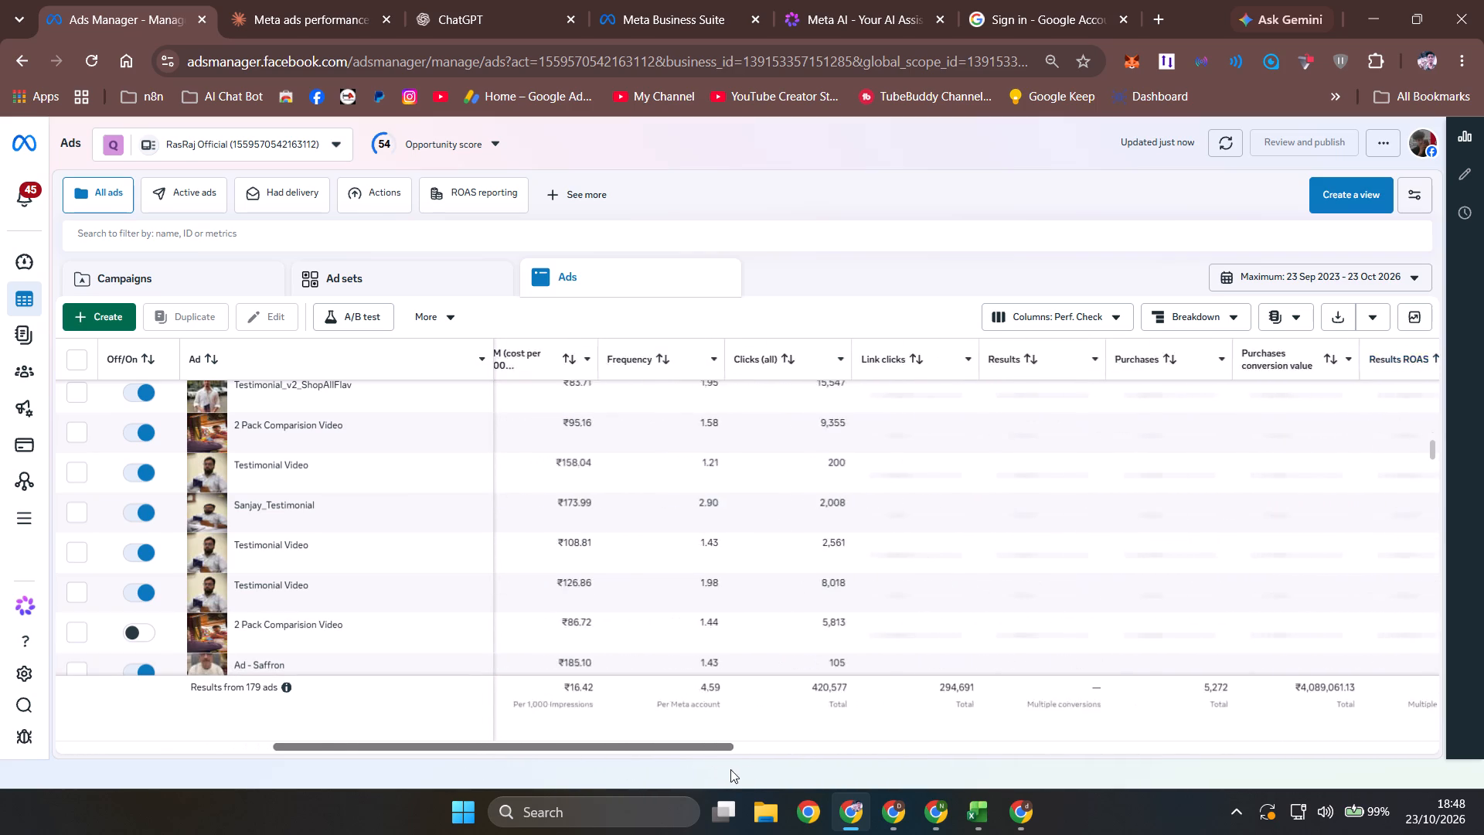
{"action": "left_click_drag", "start_coordinate": [730, 769], "coordinate": [774, 770]}
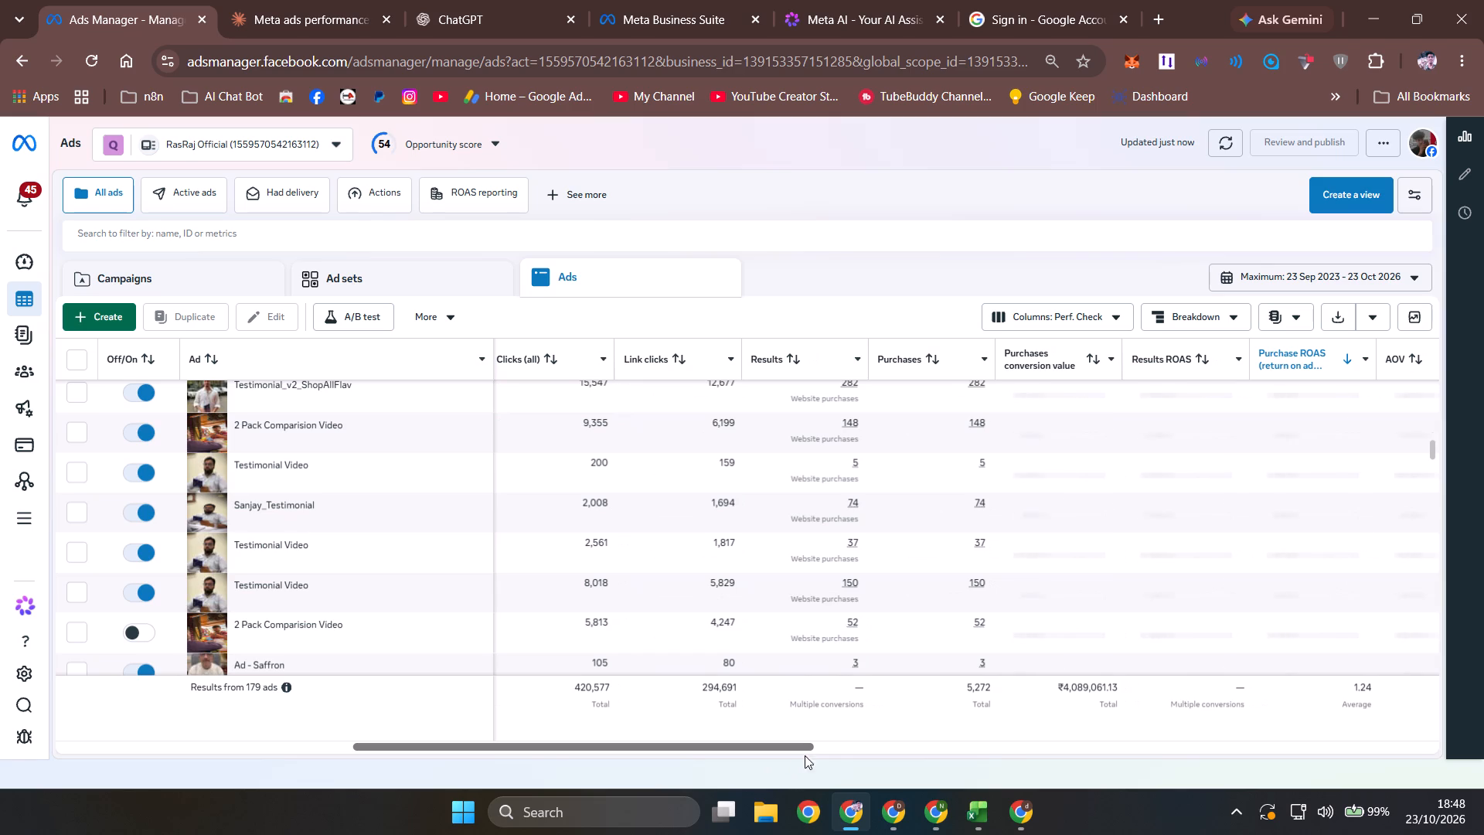
Reopen the date range picker and try to browse to months before September 2023.
{"action": "left_click", "coordinate": [1334, 277]}
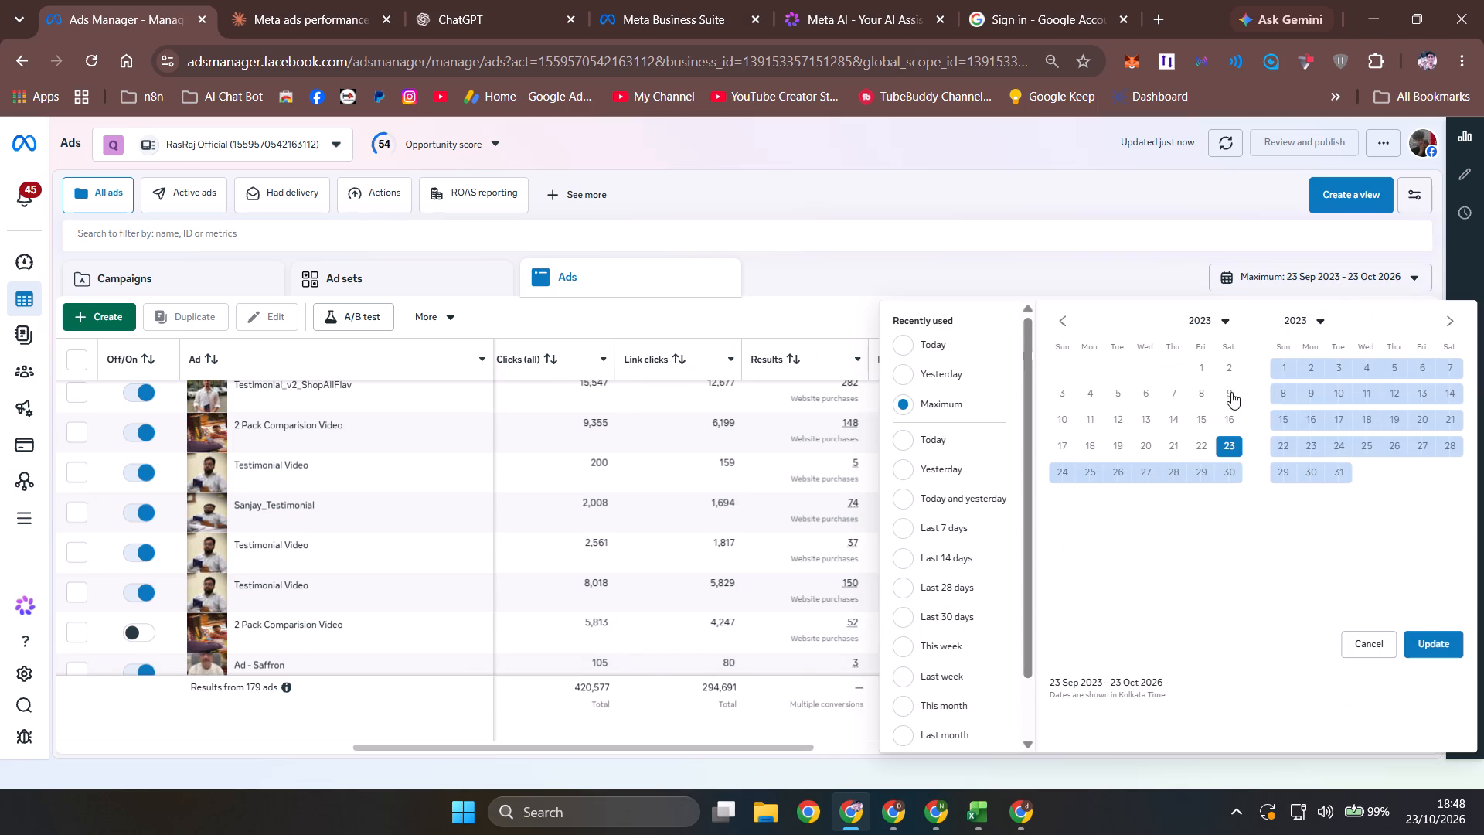
{"action": "left_click", "coordinate": [1065, 329]}
Switch to the other Chrome window and open the HEM Agarbatti brand performance dashboard in a new tab.
{"action": "left_click", "coordinate": [1011, 813]}
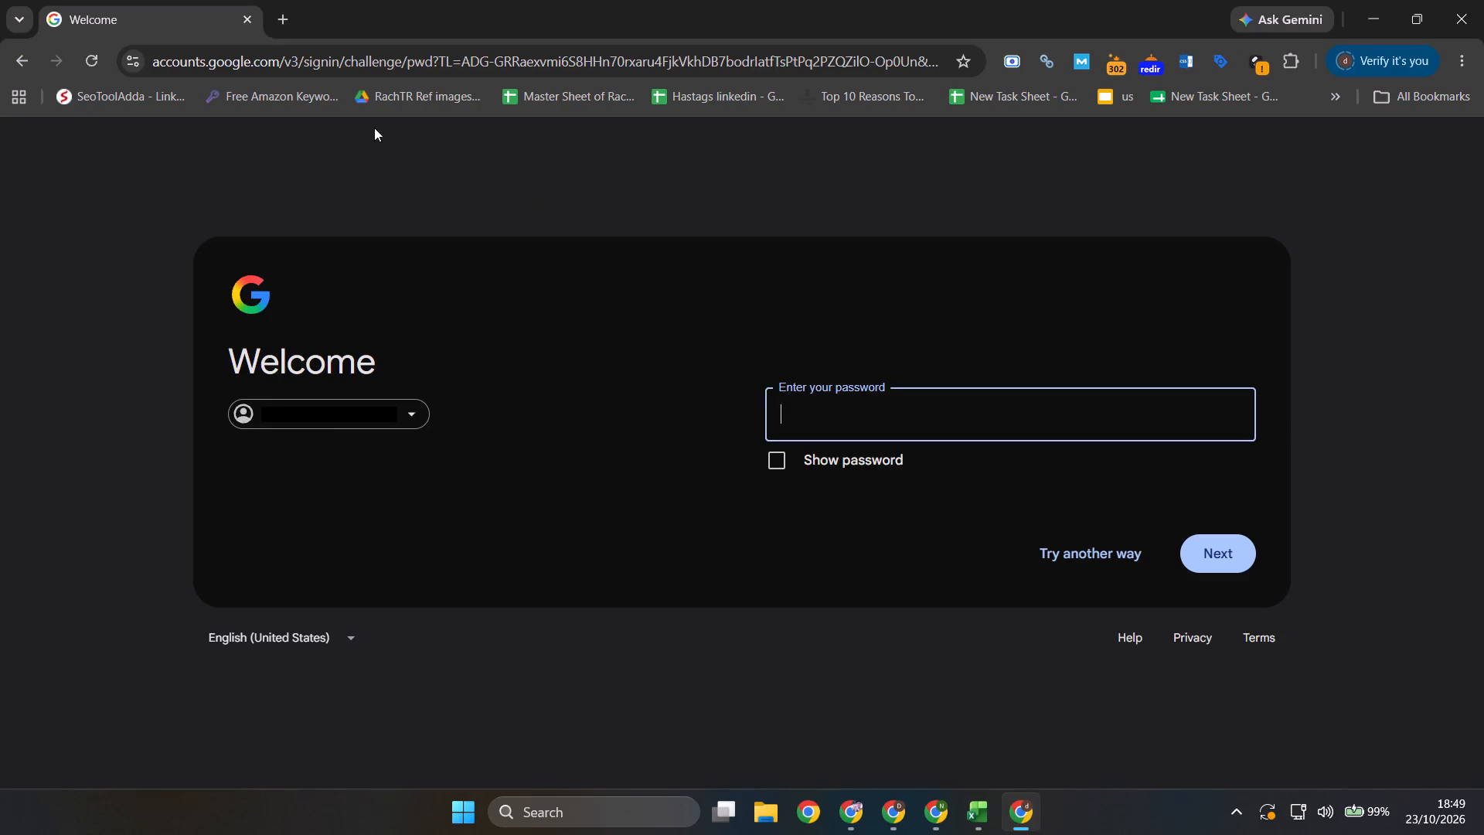
{"action": "left_click", "coordinate": [274, 15]}
{"action": "type", "text": "sign"}
{"action": "left_click", "coordinate": [371, 106]}
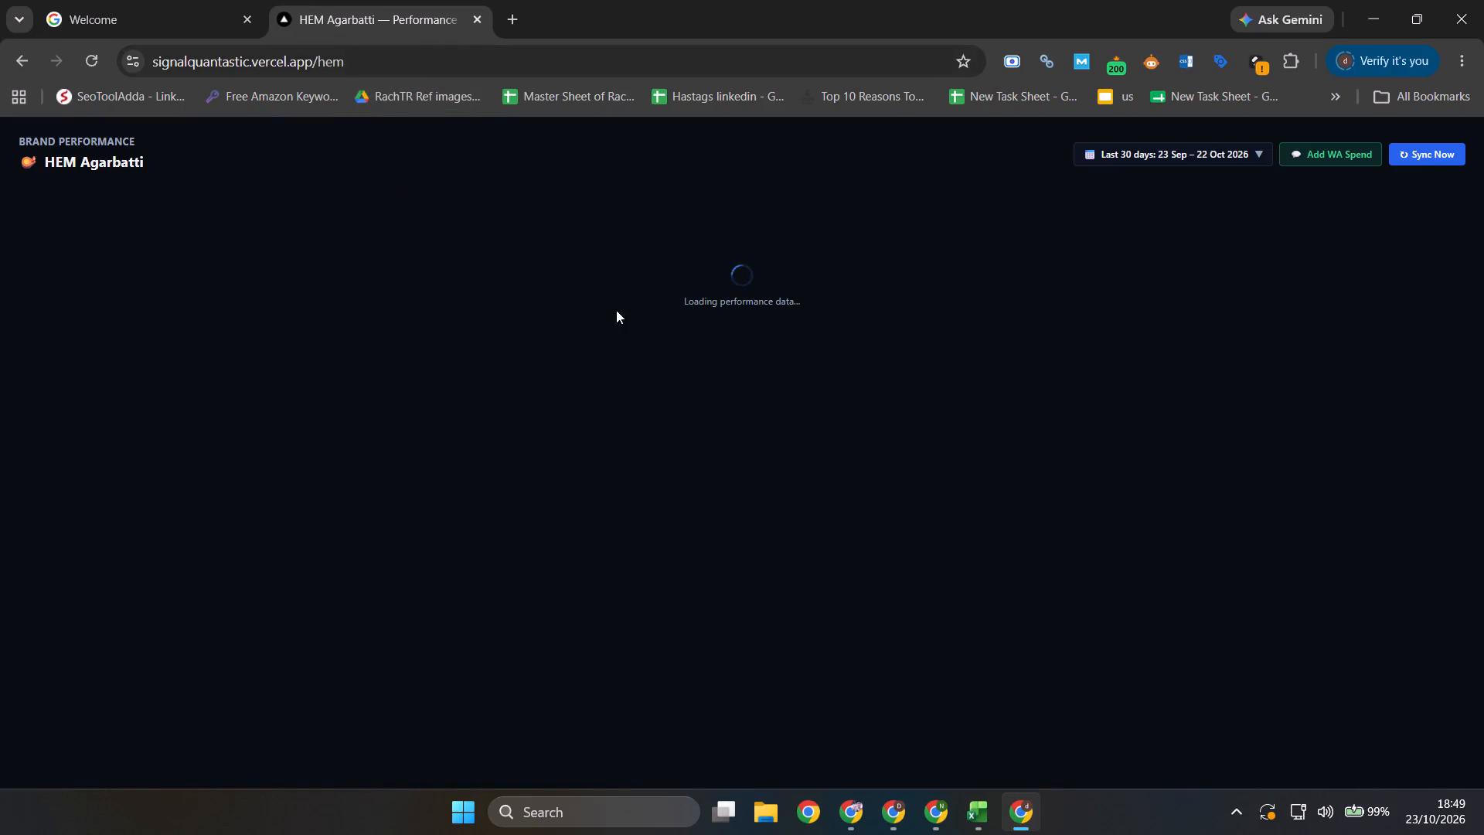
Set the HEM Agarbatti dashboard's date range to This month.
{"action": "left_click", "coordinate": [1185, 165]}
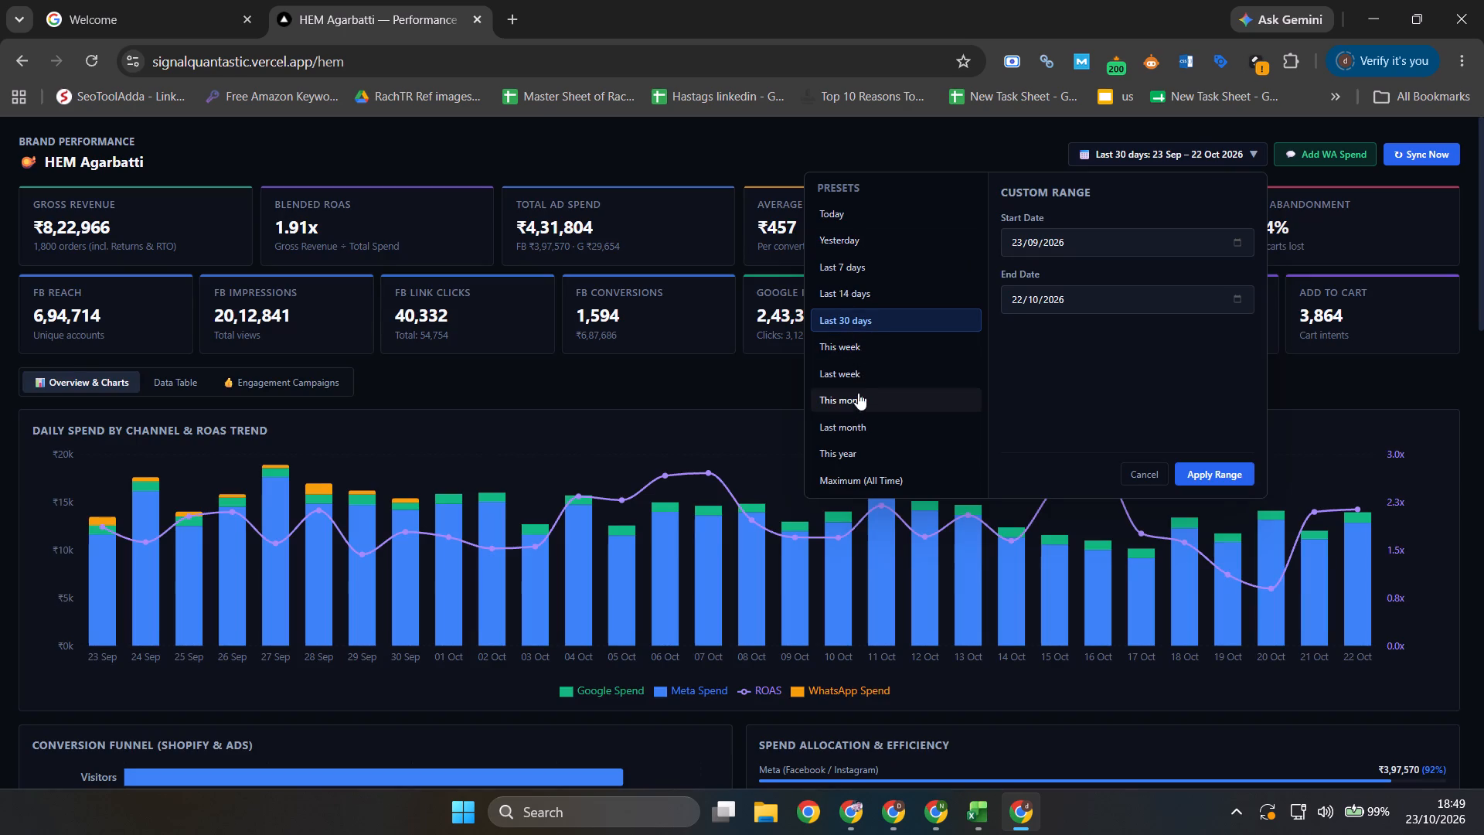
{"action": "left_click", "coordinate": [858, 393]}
Set the HEM Agarbatti dashboard's date range to Today.
{"action": "left_click", "coordinate": [1139, 159]}
{"action": "left_click", "coordinate": [827, 213]}
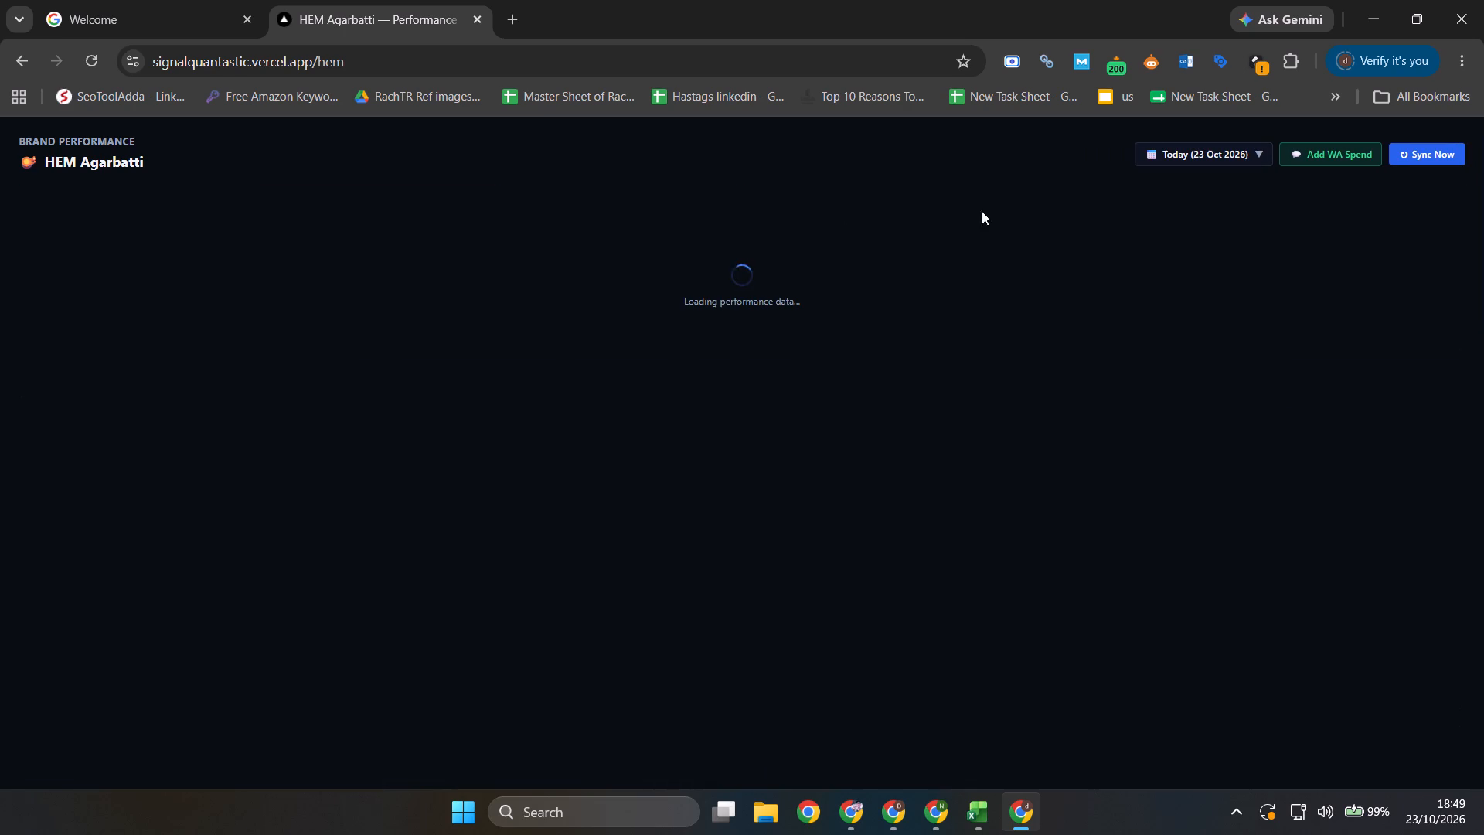
Sync the HEM Agarbatti dashboard's data for today and review the Platform Wise Data table.
{"action": "left_click", "coordinate": [1399, 149]}
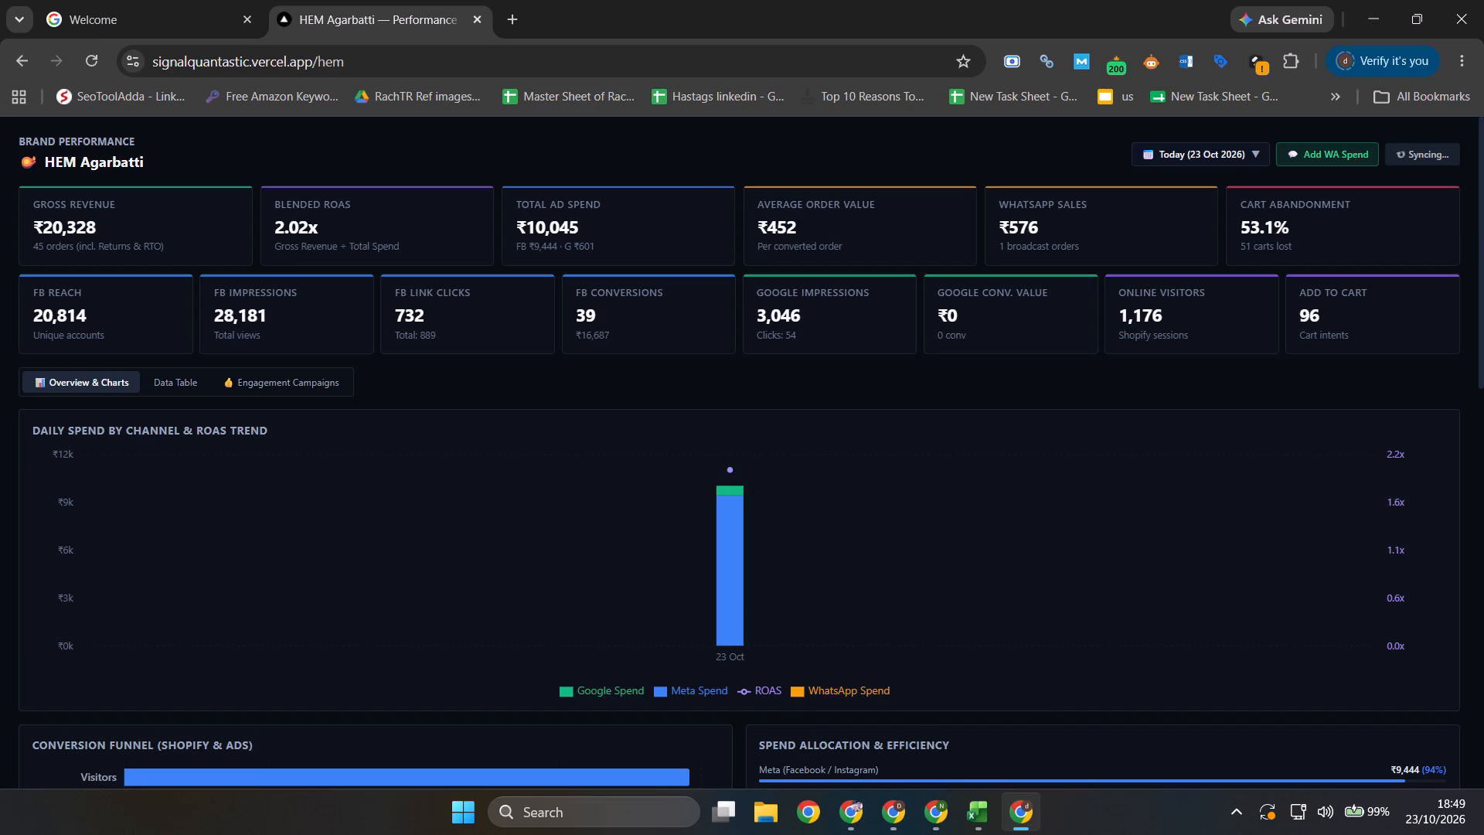
{"action": "scroll", "coordinate": [887, 573], "scroll_direction": "down", "scroll_amount": 4}
{"action": "scroll", "coordinate": [482, 517], "scroll_direction": "down", "scroll_amount": 1}
{"action": "scroll", "coordinate": [586, 605], "scroll_direction": "down", "scroll_amount": 2}
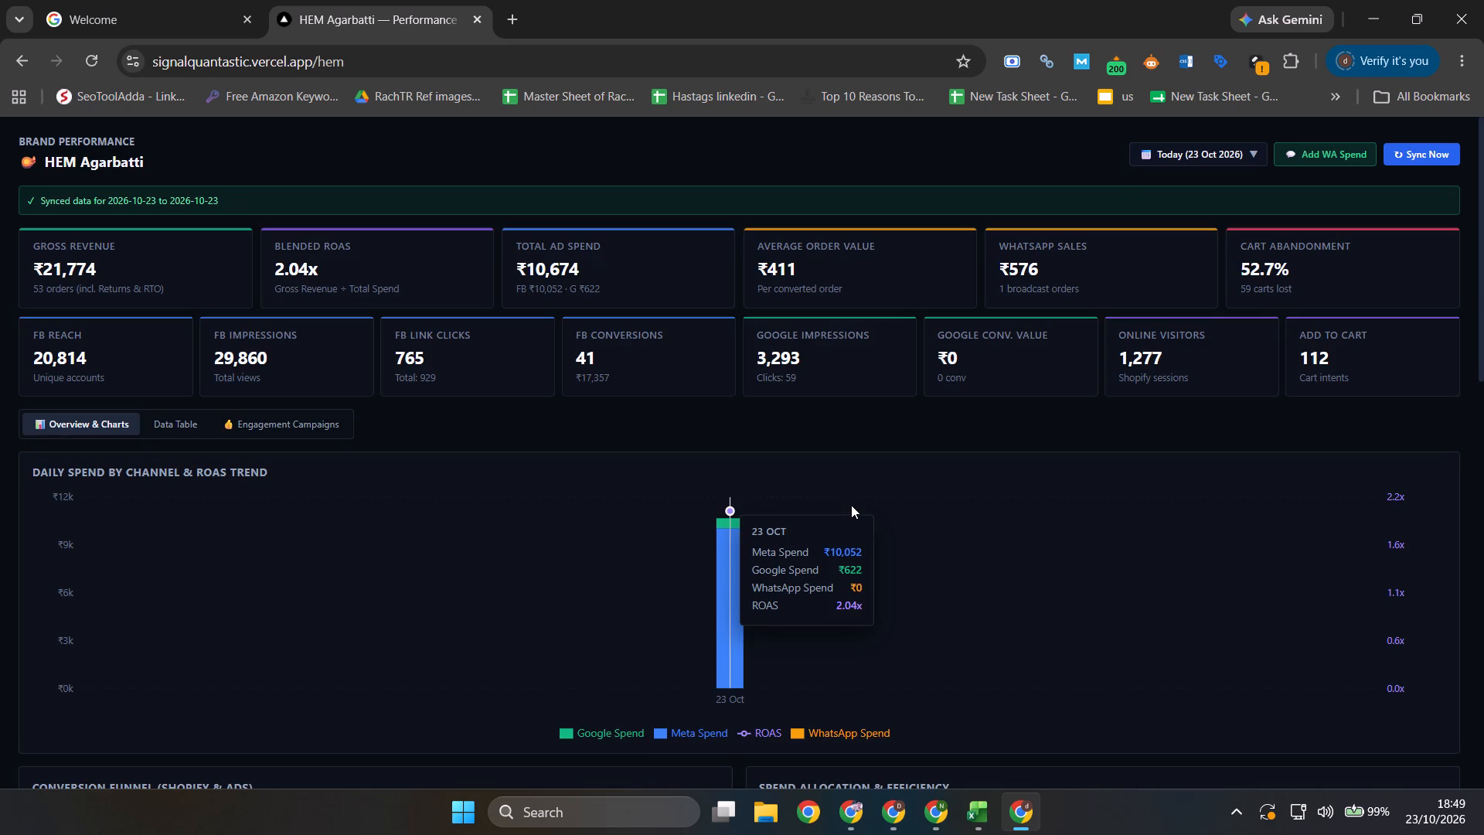
{"action": "scroll", "coordinate": [841, 514], "scroll_direction": "down", "scroll_amount": 6}
{"action": "scroll", "coordinate": [771, 564], "scroll_direction": "down", "scroll_amount": 1}
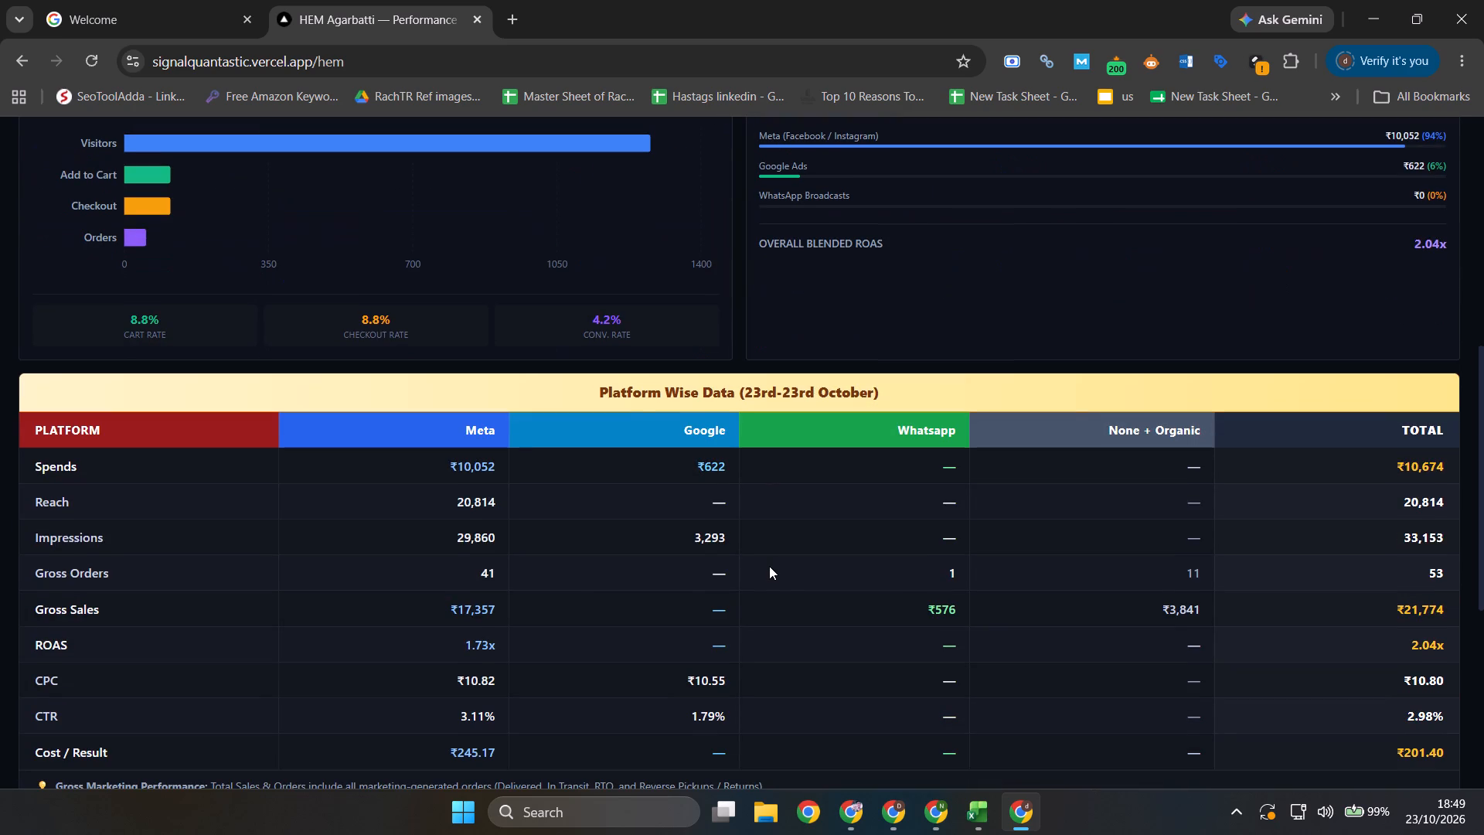
Open the Google Ads home page (ads.google.com) in a new tab.
{"action": "left_click", "coordinate": [510, 9]}
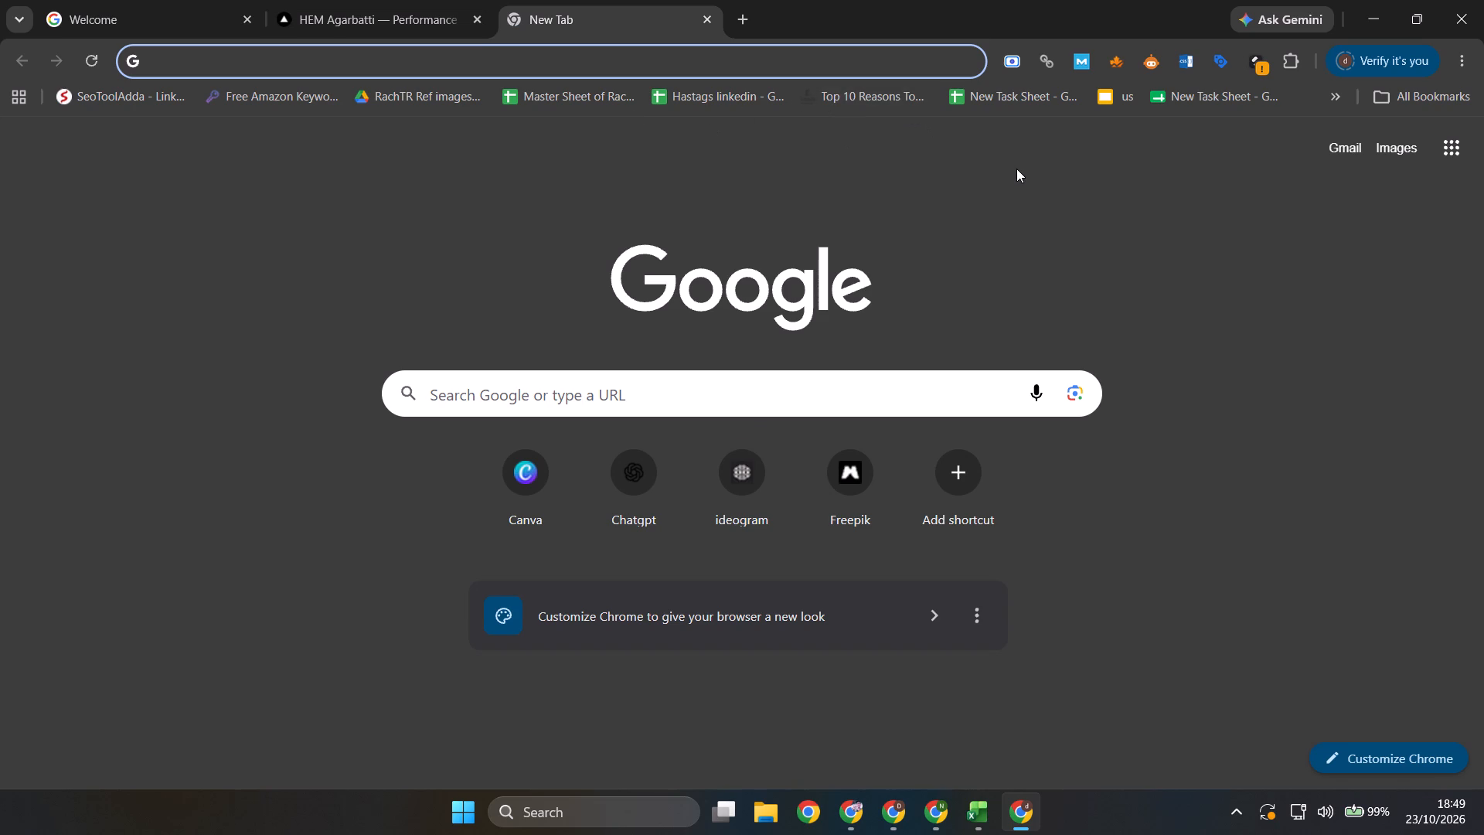
{"action": "type", "text": "ads"}
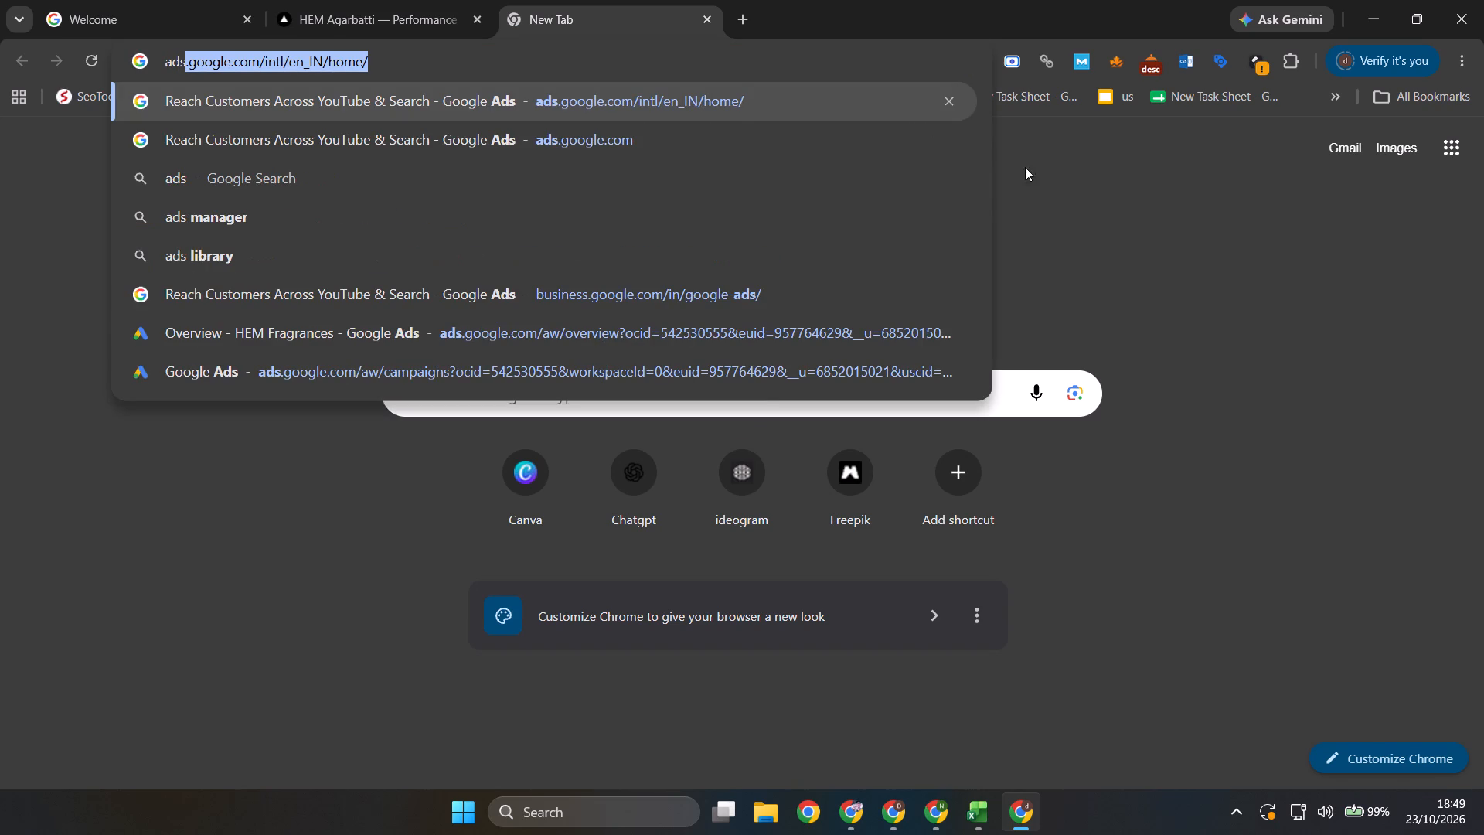
{"action": "left_click", "coordinate": [777, 111]}
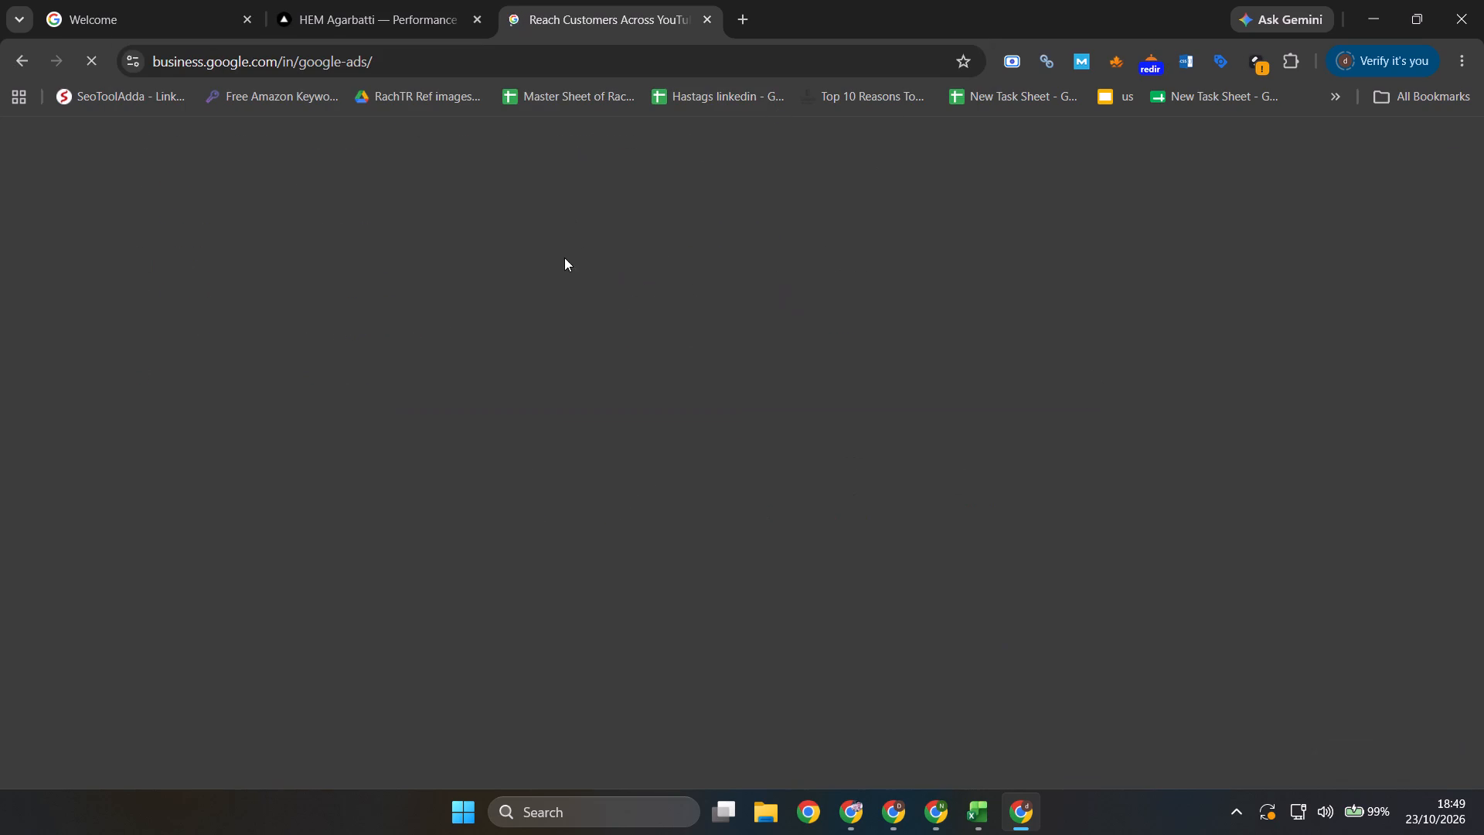
Return to the HEM Agarbatti dashboard and view its summary metrics for today.
{"action": "left_click", "coordinate": [376, 0]}
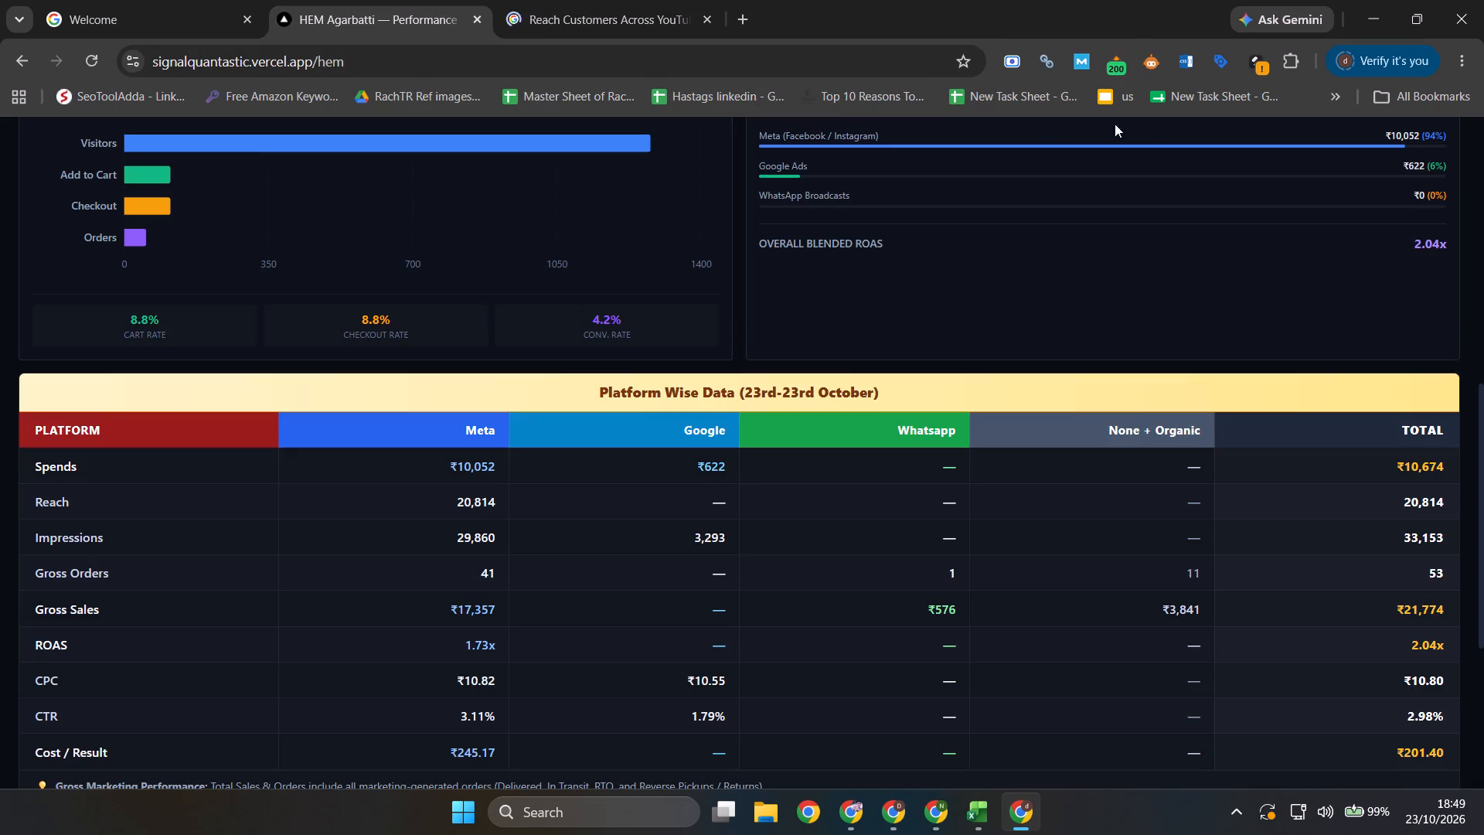
{"action": "scroll", "coordinate": [1355, 333], "scroll_direction": "up", "scroll_amount": 6}
{"action": "scroll", "coordinate": [1292, 247], "scroll_direction": "up", "scroll_amount": 5}
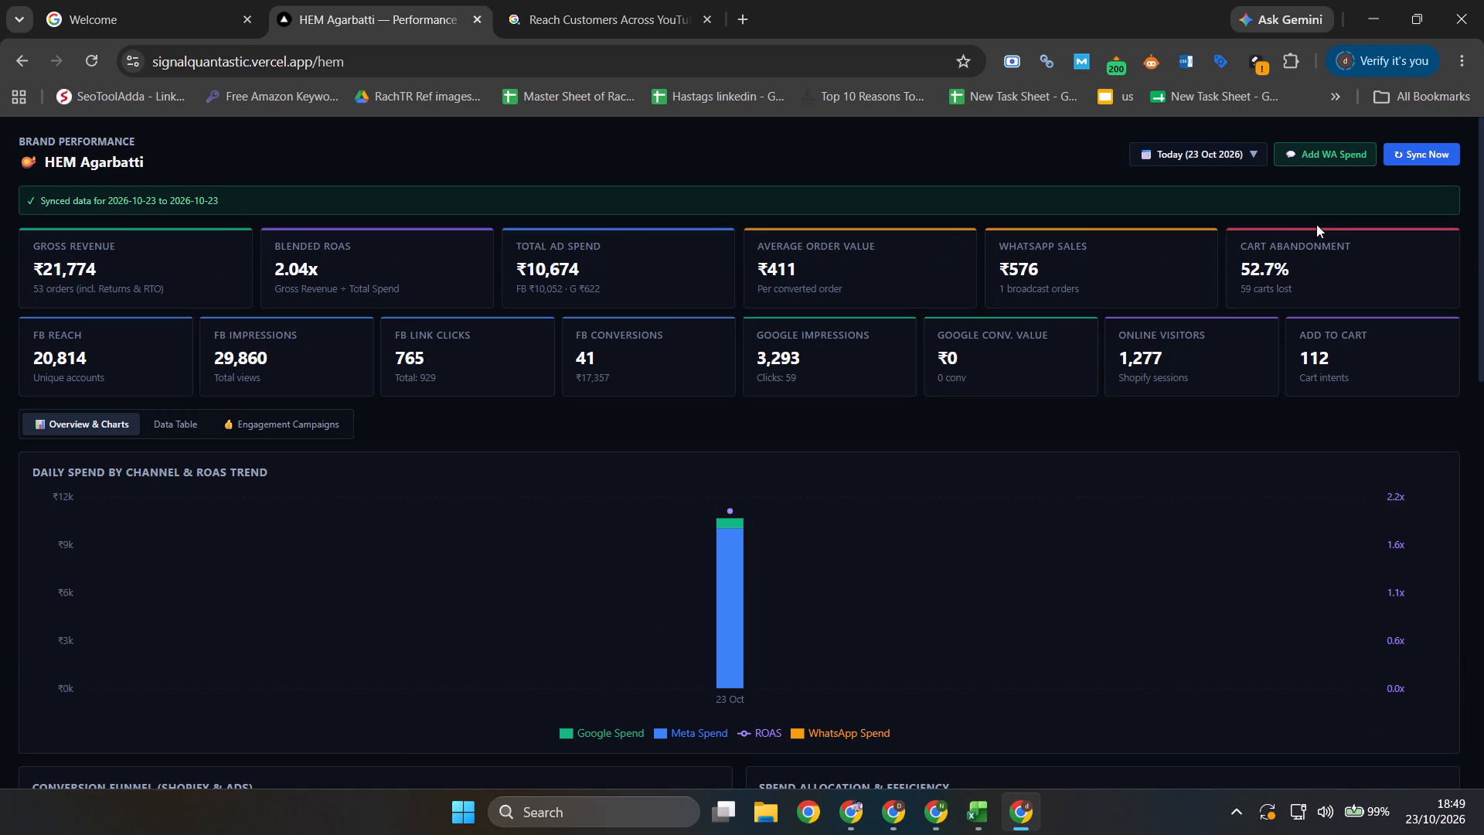
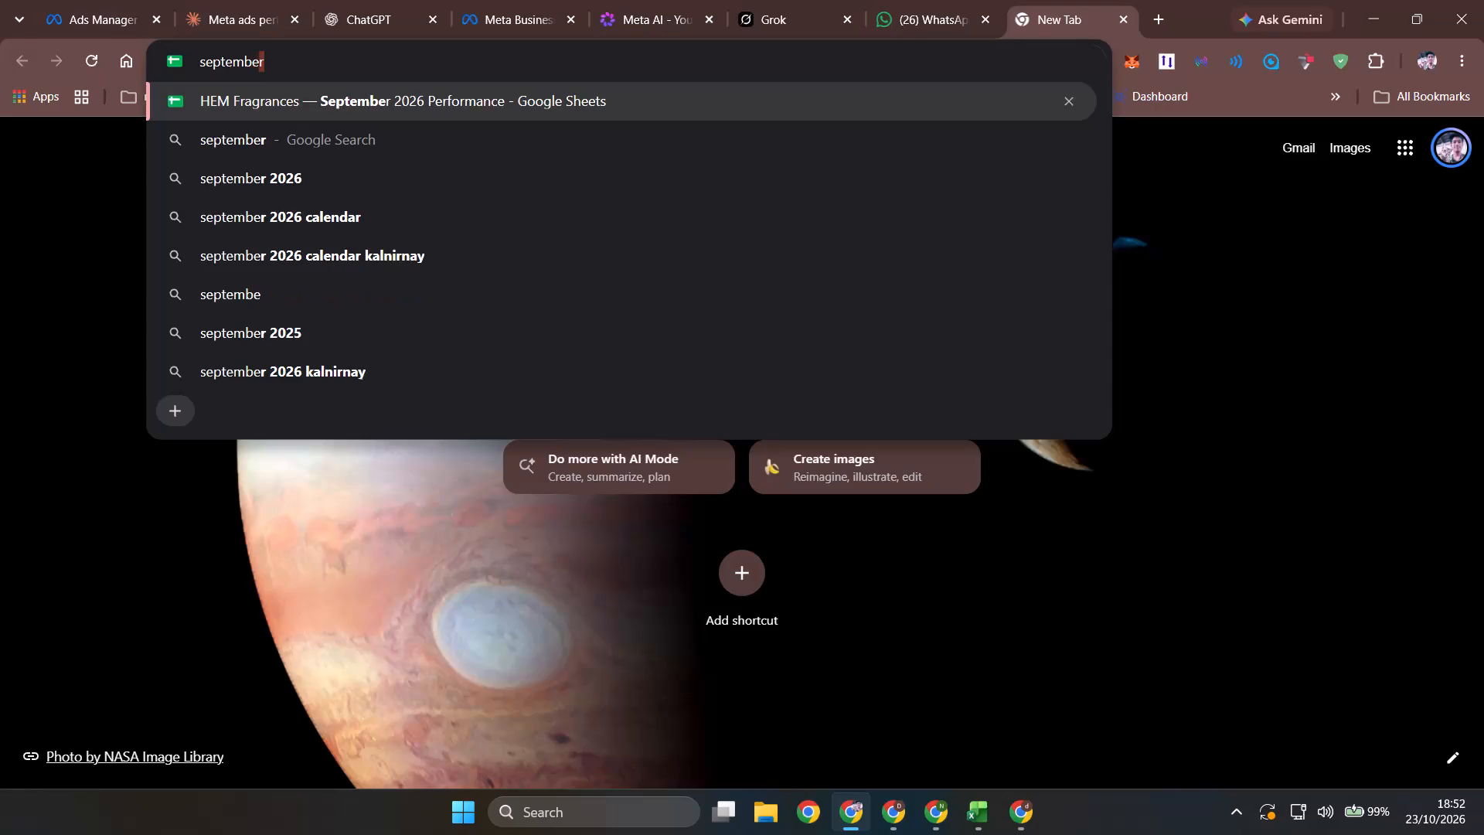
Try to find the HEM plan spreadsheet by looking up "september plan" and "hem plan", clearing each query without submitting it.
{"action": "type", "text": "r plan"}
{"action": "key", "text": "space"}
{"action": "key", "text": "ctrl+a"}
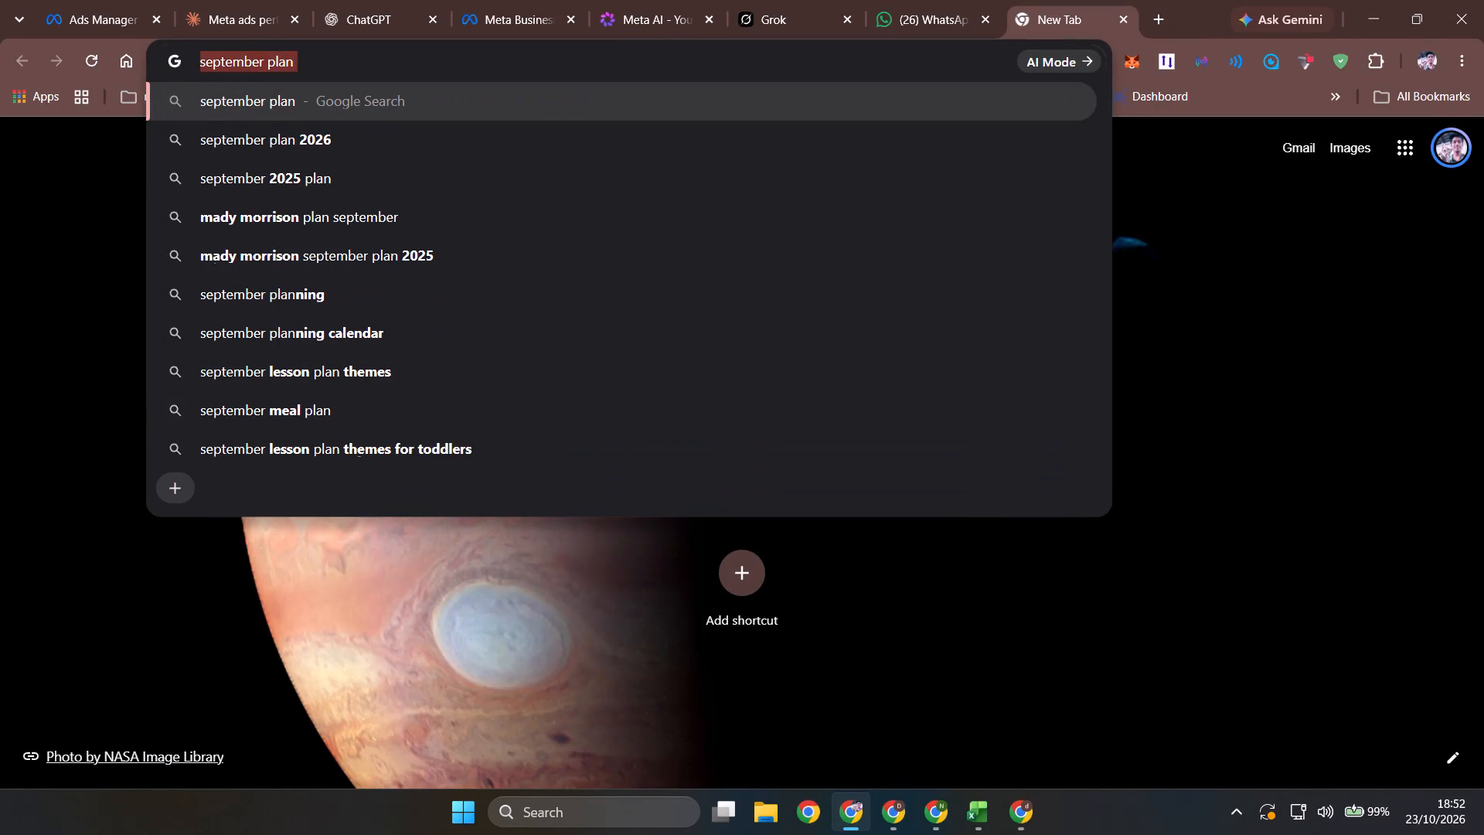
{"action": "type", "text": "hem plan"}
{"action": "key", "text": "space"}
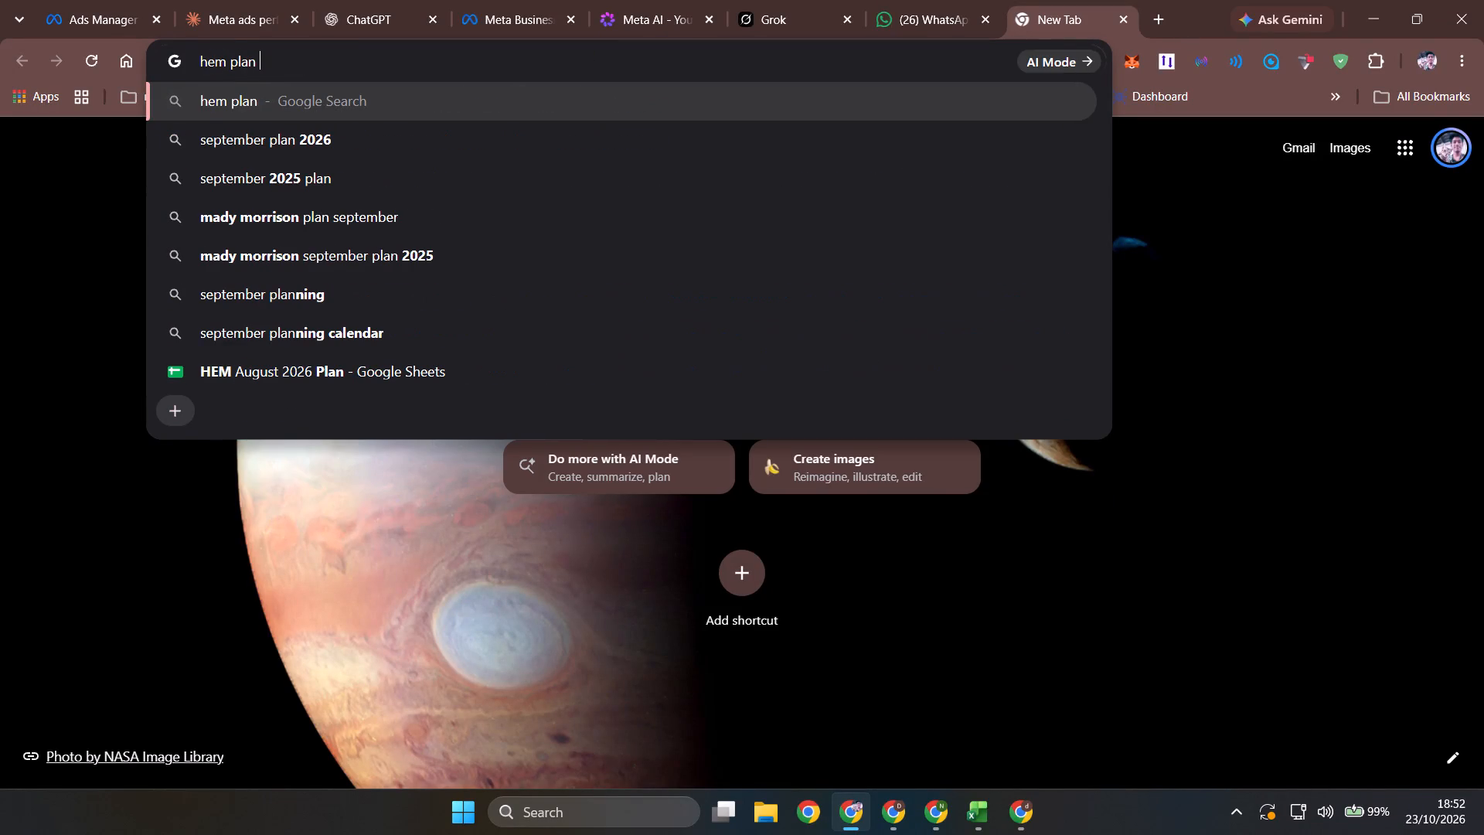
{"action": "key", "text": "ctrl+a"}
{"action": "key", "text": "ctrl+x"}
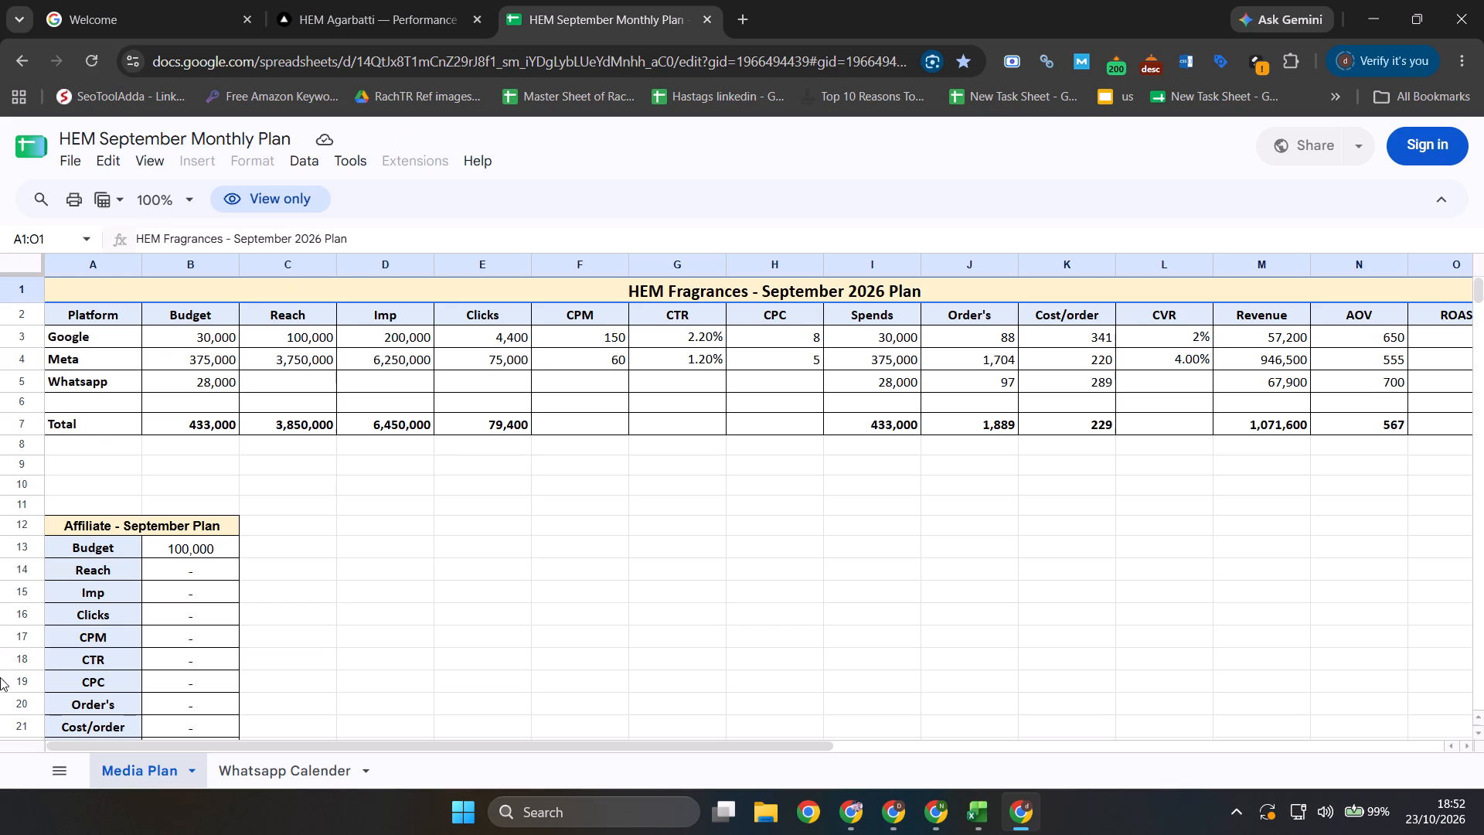
Open the Whatsapp Calender sheet and examine the late-September dates, focus entries and products.
{"action": "left_click", "coordinate": [277, 773]}
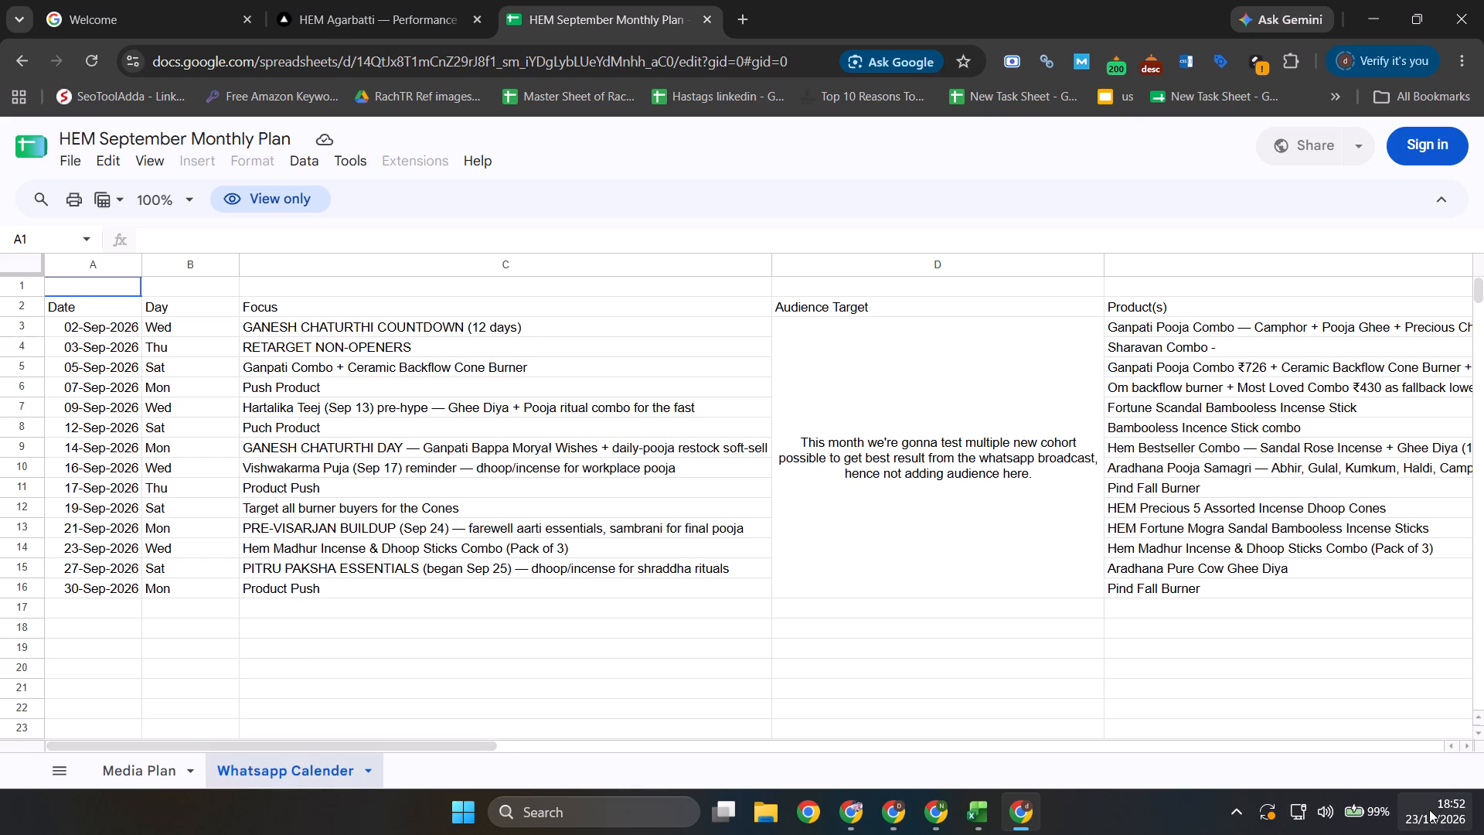
{"action": "left_click", "coordinate": [420, 553]}
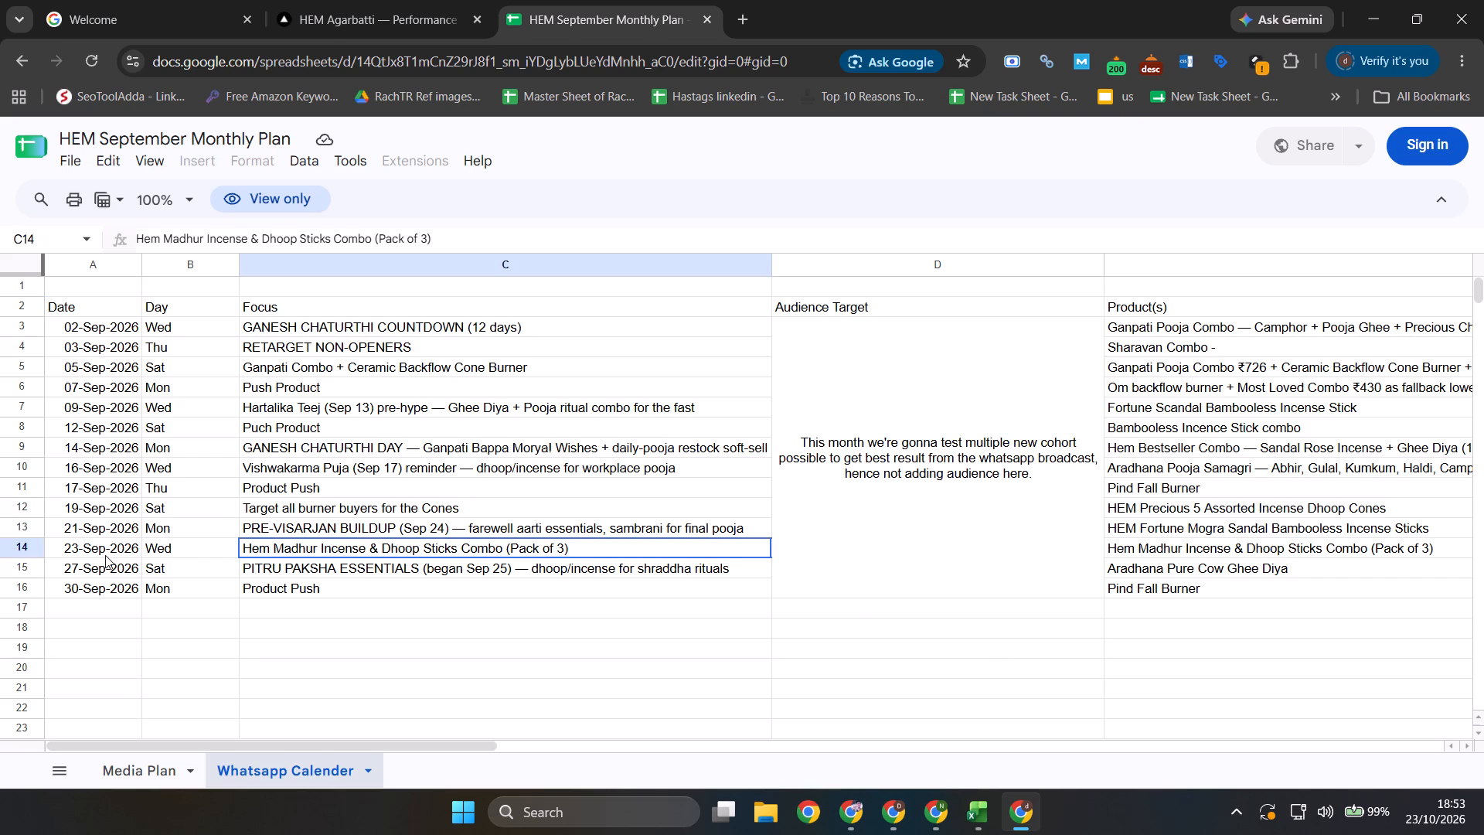
{"action": "left_click_drag", "start_coordinate": [80, 567], "coordinate": [1207, 587]}
{"action": "left_click", "coordinate": [1207, 586]}
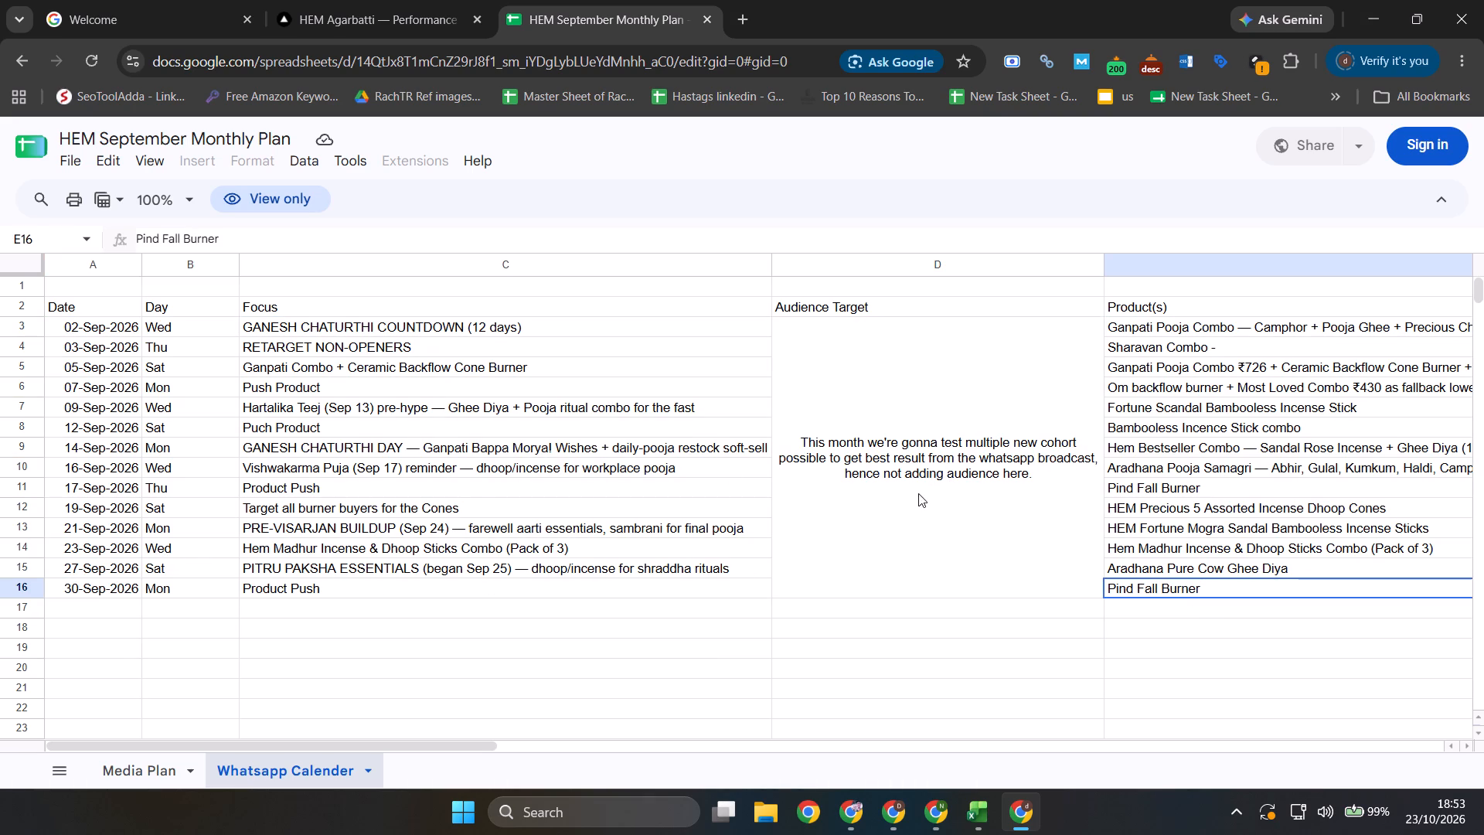
{"action": "left_click_drag", "start_coordinate": [89, 569], "coordinate": [114, 576]}
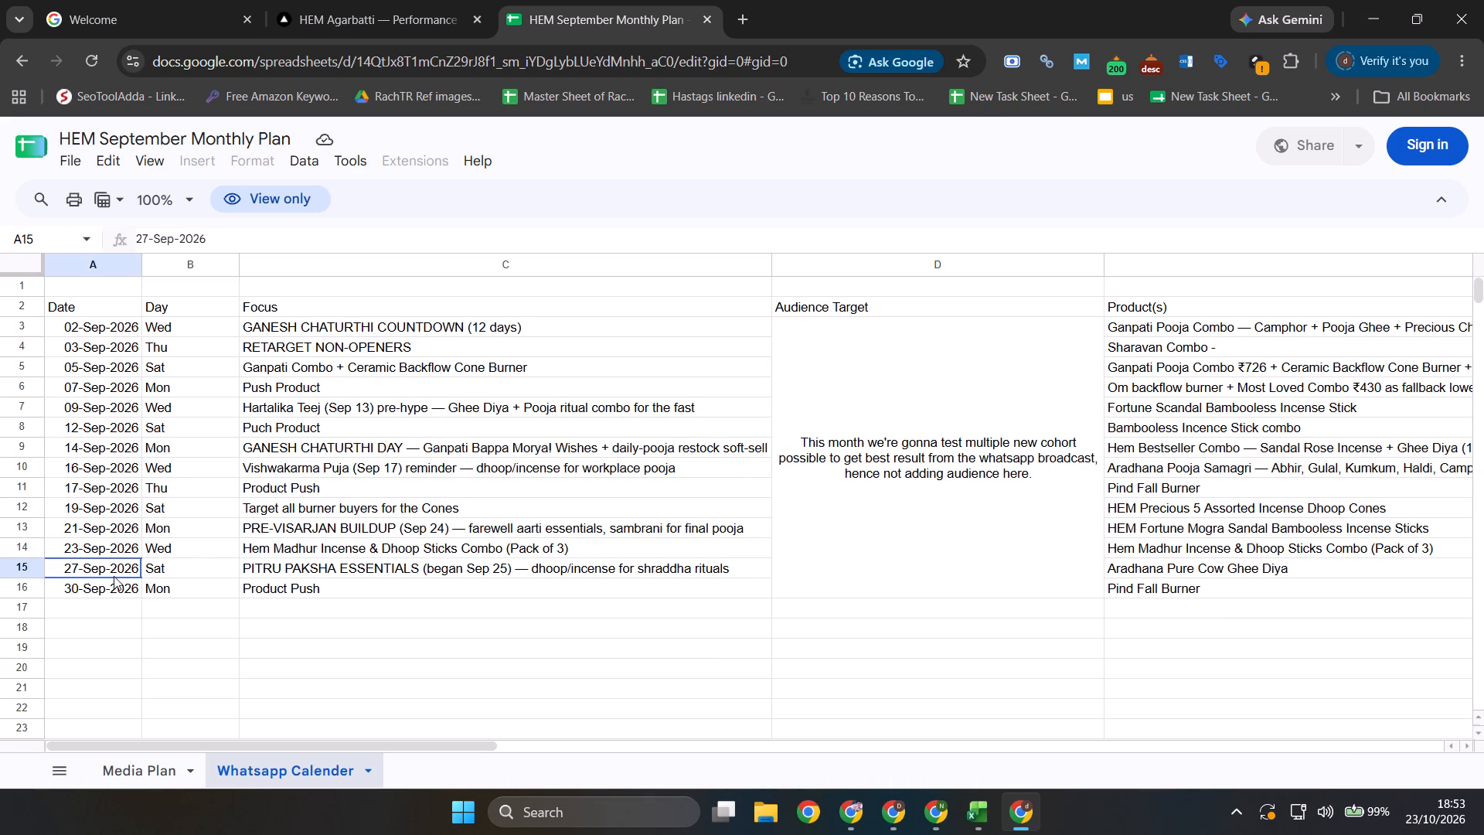
{"action": "left_click_drag", "start_coordinate": [114, 576], "coordinate": [566, 588]}
{"action": "left_click", "coordinate": [164, 561]}
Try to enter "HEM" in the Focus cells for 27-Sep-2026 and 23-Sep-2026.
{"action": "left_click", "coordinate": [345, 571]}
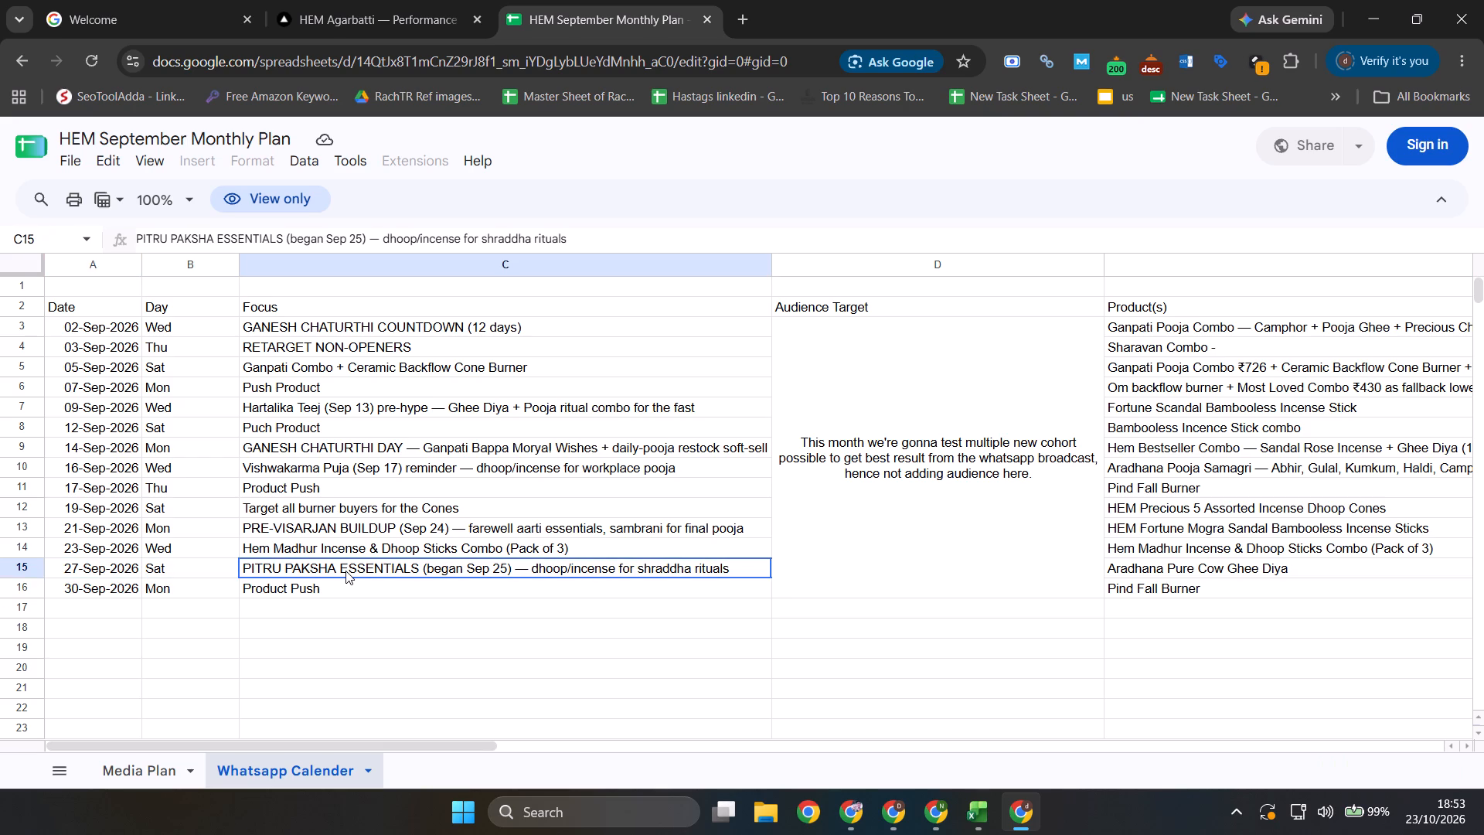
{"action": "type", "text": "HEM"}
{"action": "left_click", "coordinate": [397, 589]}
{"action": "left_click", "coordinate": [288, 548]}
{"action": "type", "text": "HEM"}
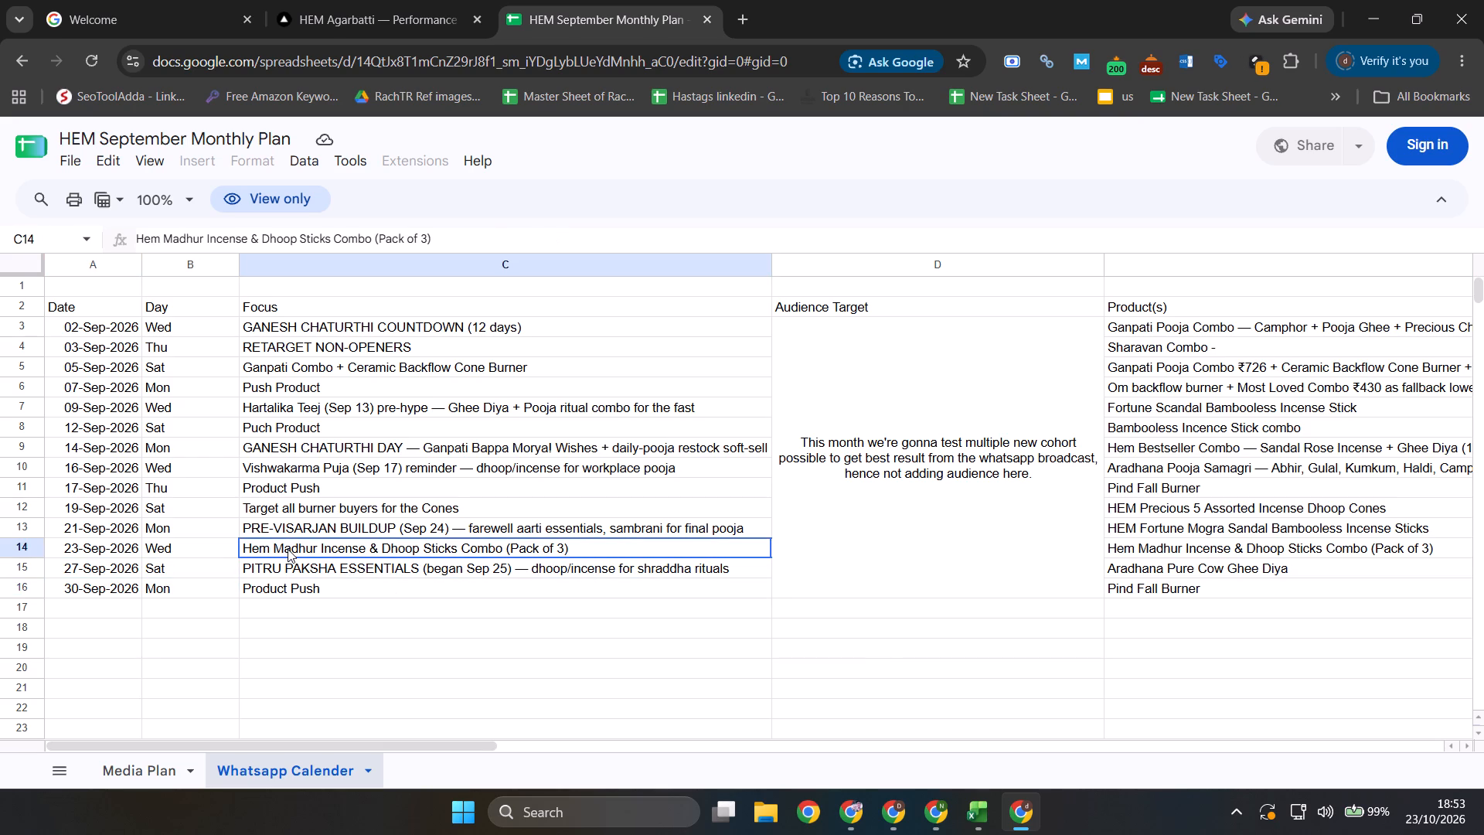
Cut the HEM September Monthly Plan spreadsheet's web address to the clipboard.
{"action": "left_click", "coordinate": [368, 68]}
{"action": "key", "text": "ctrl+x"}
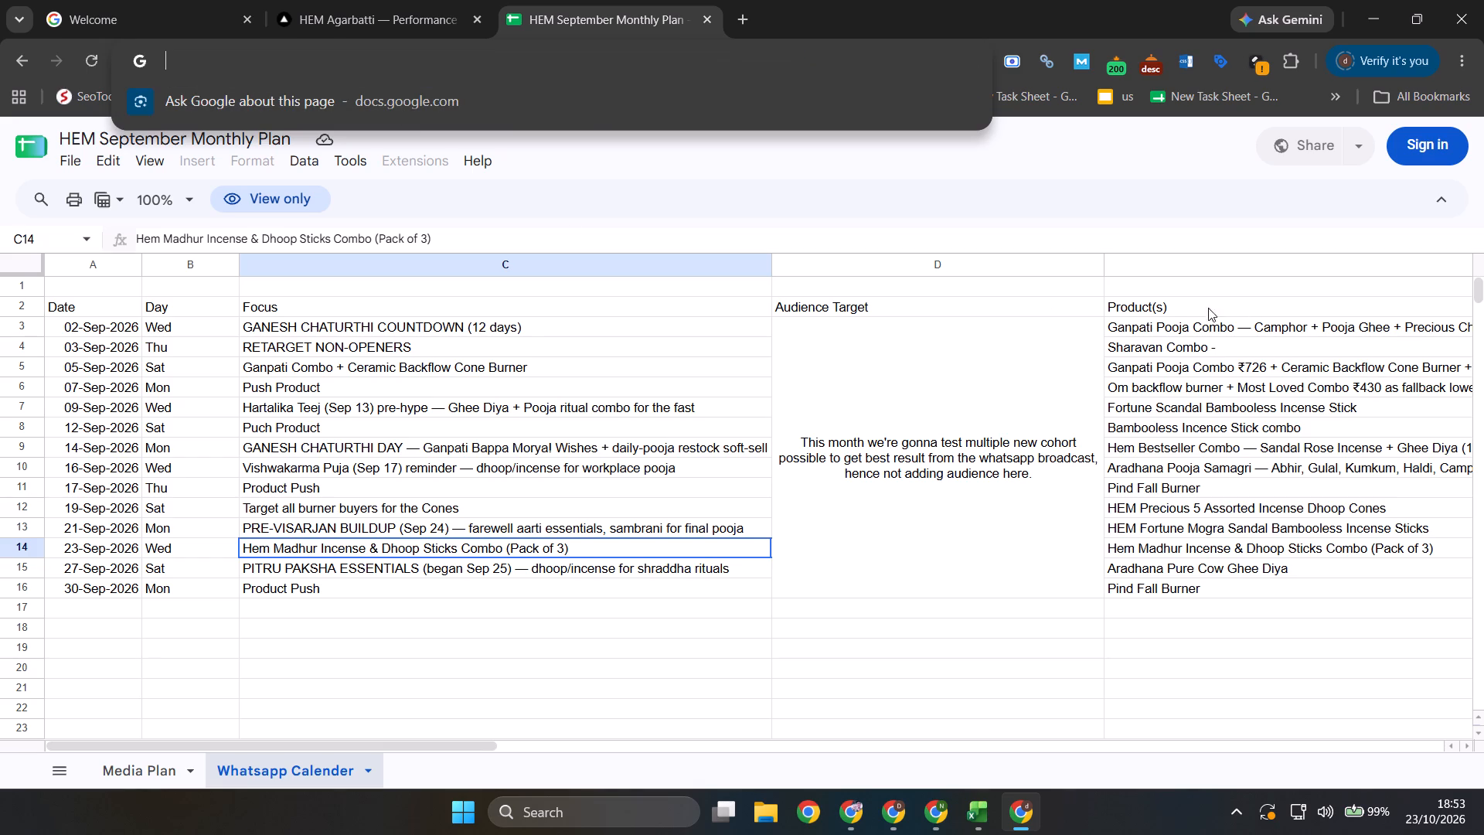
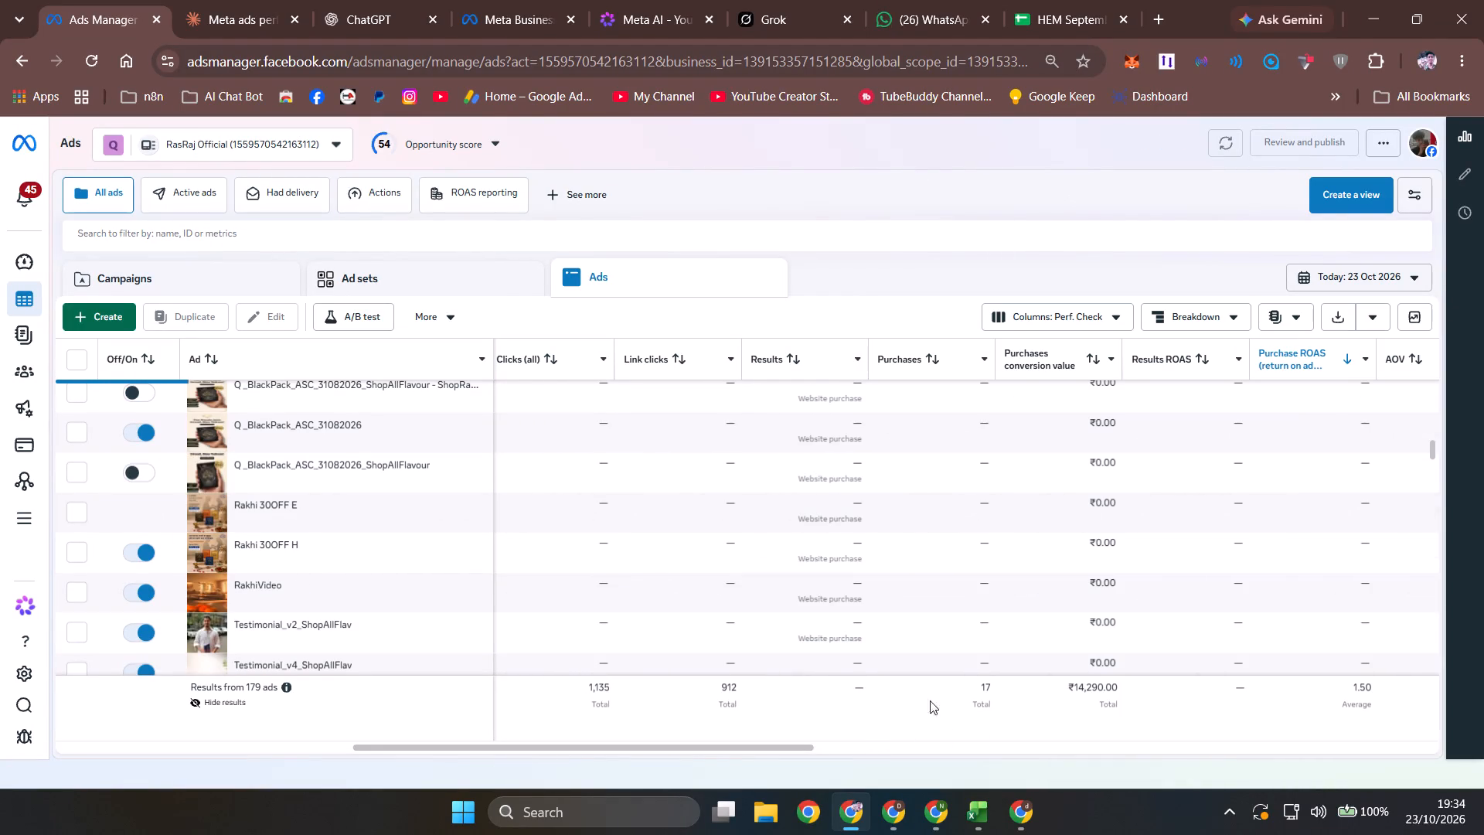
Review today's top-ranked ads in the RasRaj Official ad account for purchases, conversion value and purchase ROAS.
{"action": "scroll", "coordinate": [1306, 585], "scroll_direction": "up", "scroll_amount": 9}
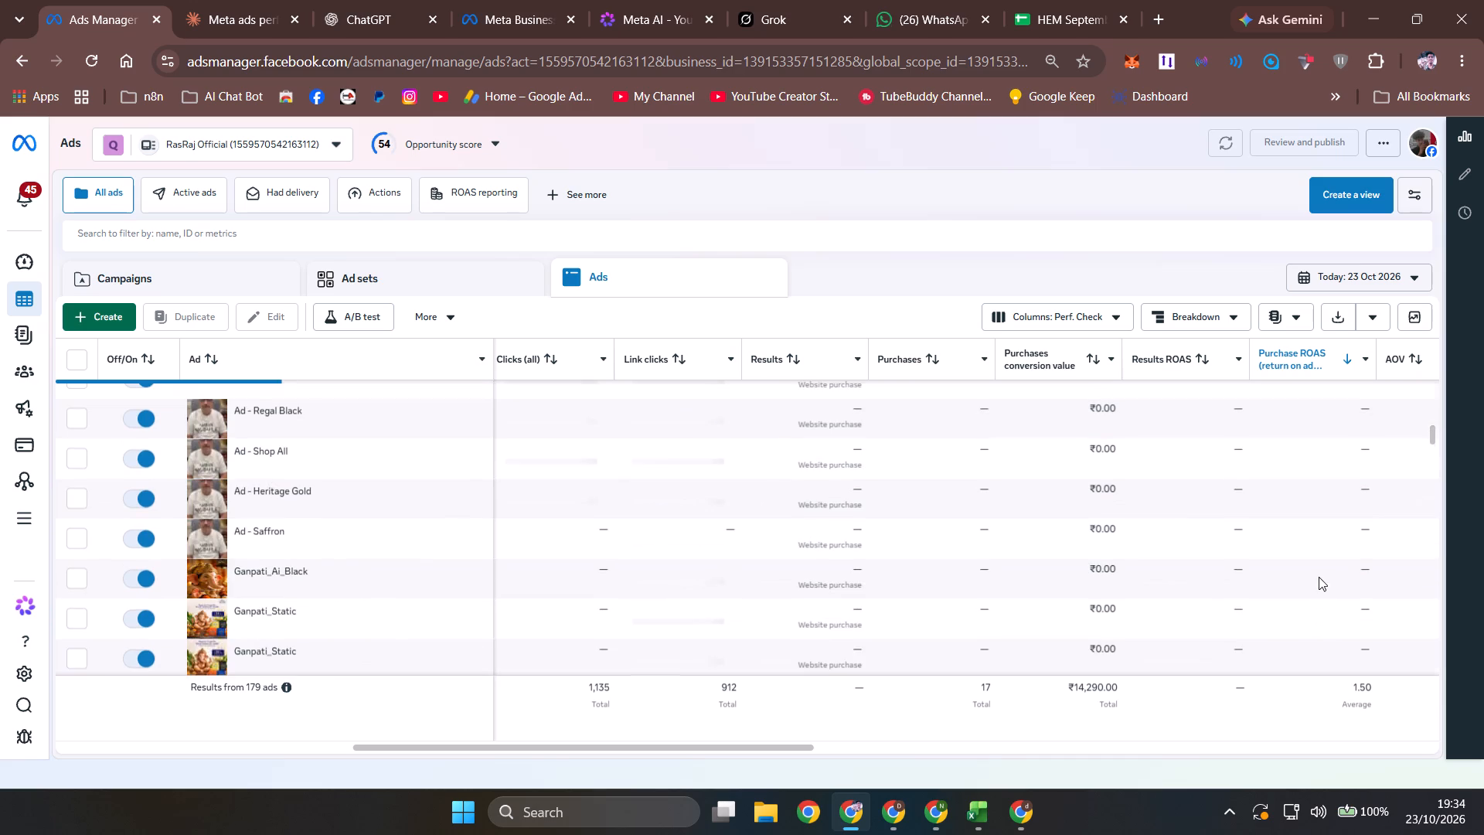
{"action": "scroll", "coordinate": [1346, 626], "scroll_direction": "up", "scroll_amount": 11}
{"action": "scroll", "coordinate": [1383, 547], "scroll_direction": "up", "scroll_amount": 6}
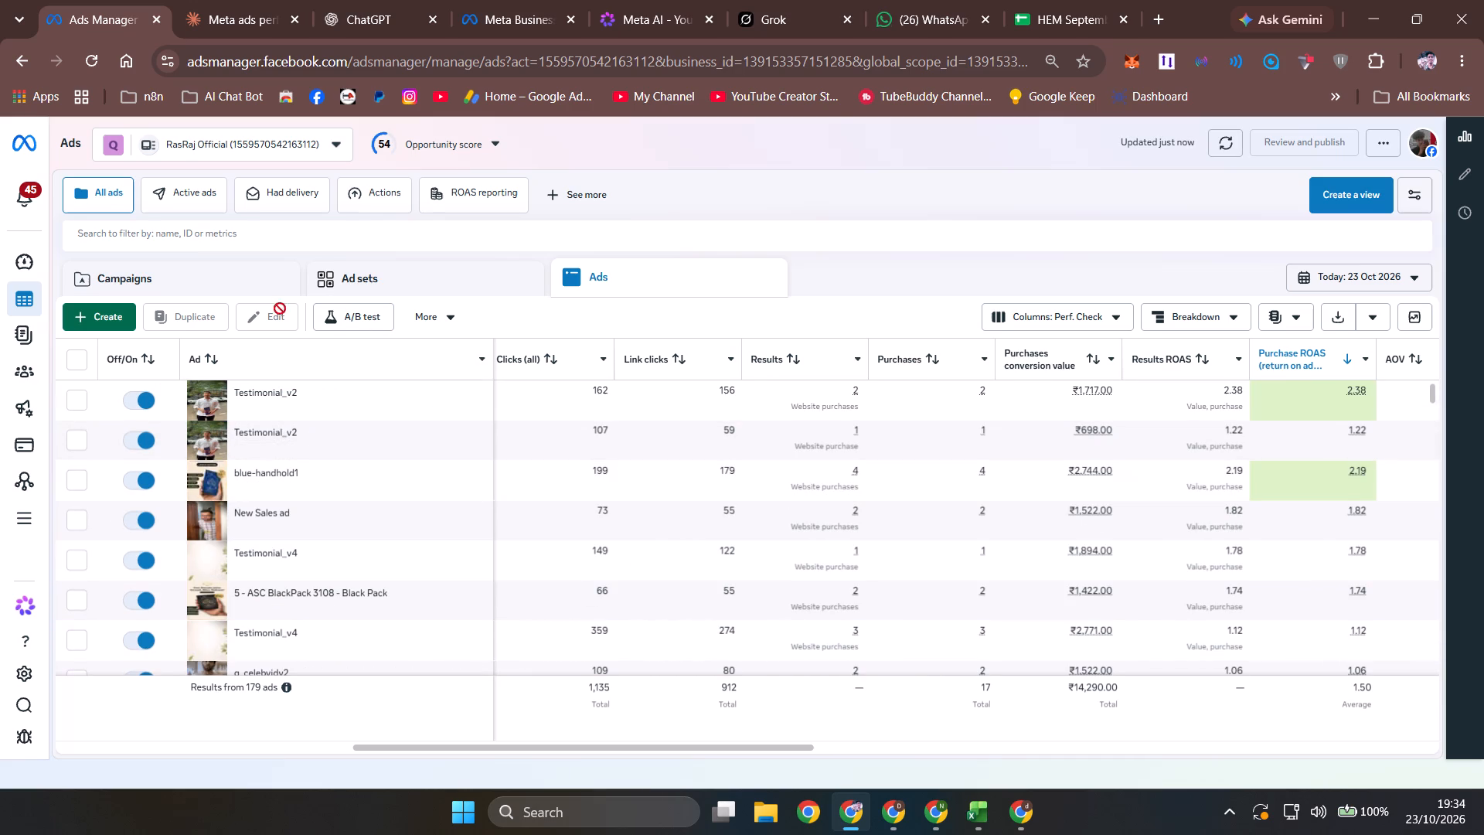
Show the RasRaj campaigns for the date range 1 Oct 2026 to 23 Oct 2026.
{"action": "left_click", "coordinate": [240, 283]}
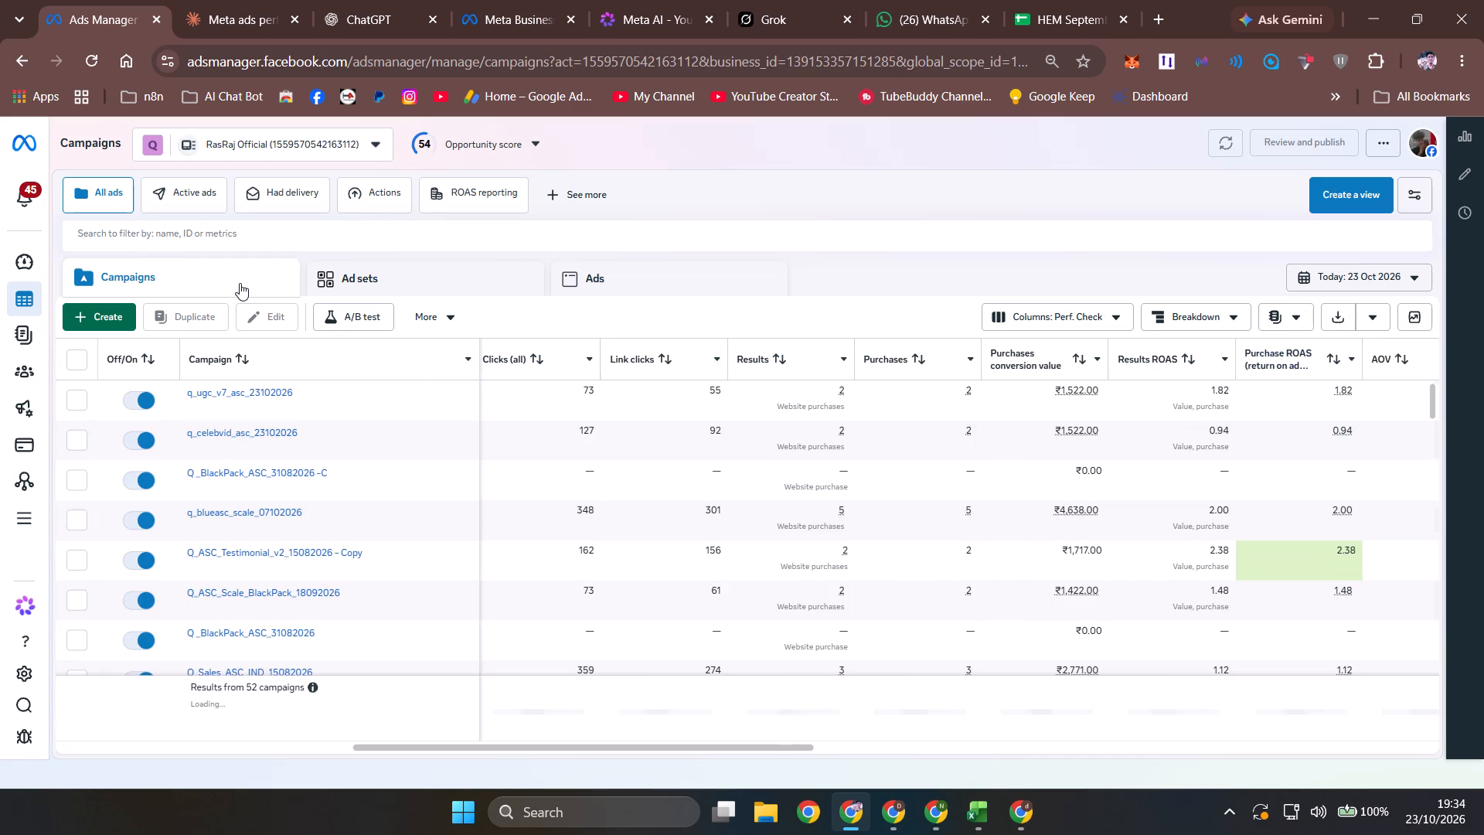
{"action": "left_click", "coordinate": [1378, 274]}
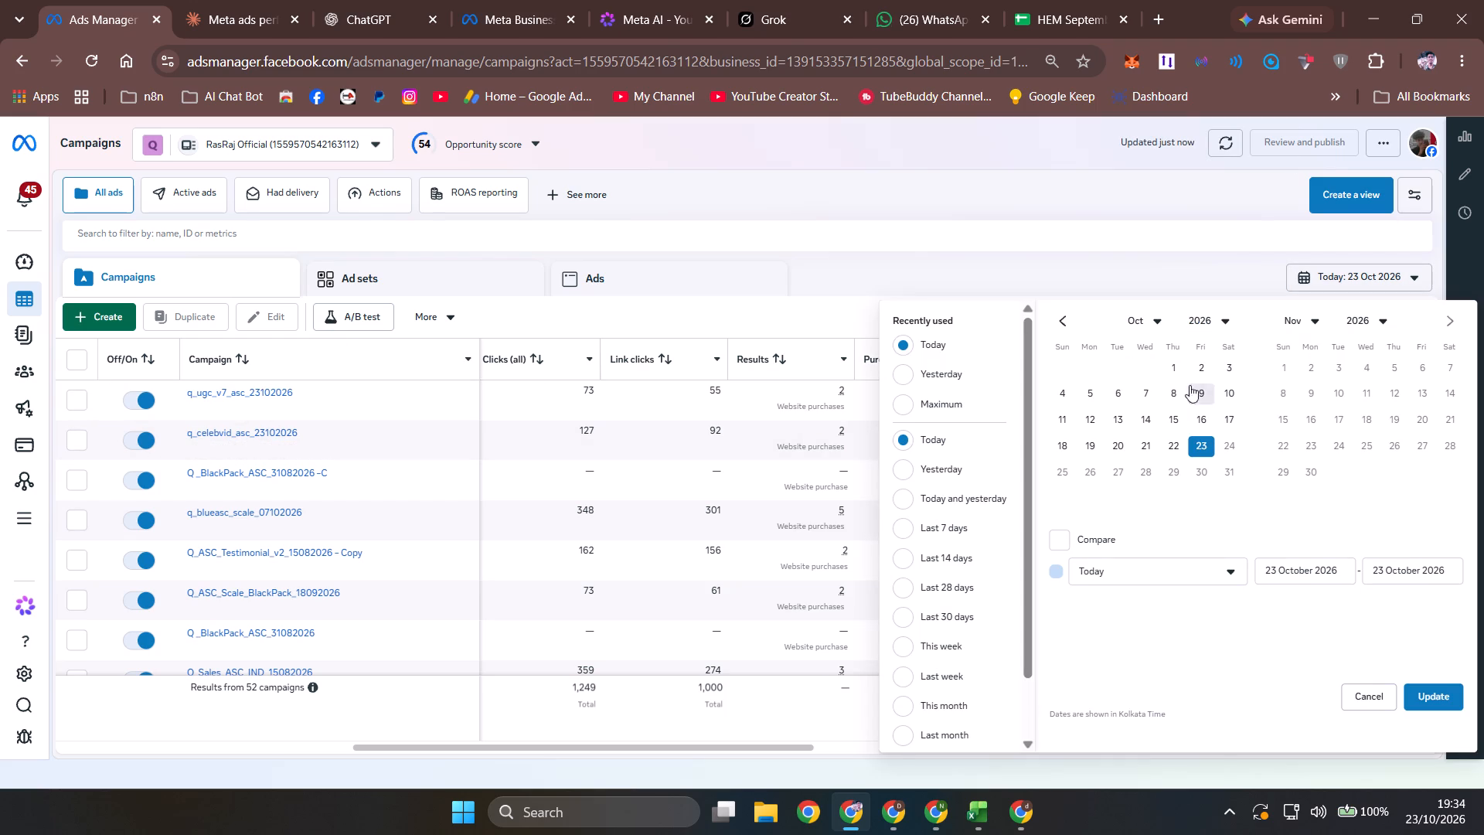
{"action": "left_click", "coordinate": [1174, 366]}
{"action": "left_click", "coordinate": [1200, 440]}
{"action": "left_click", "coordinate": [1438, 708]}
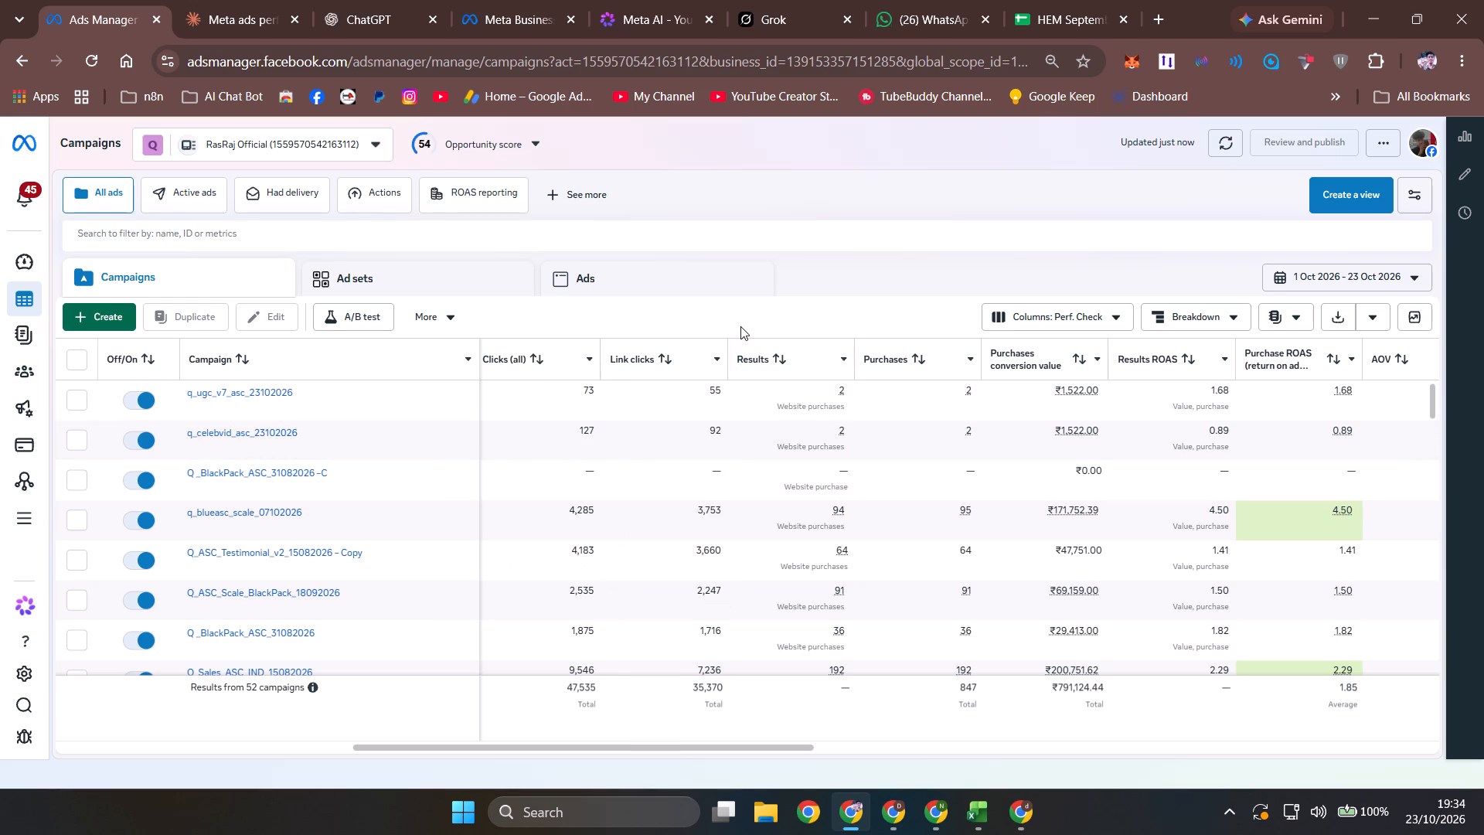
Filter the campaign list to campaigns whose objective is Sales.
{"action": "left_click", "coordinate": [357, 224]}
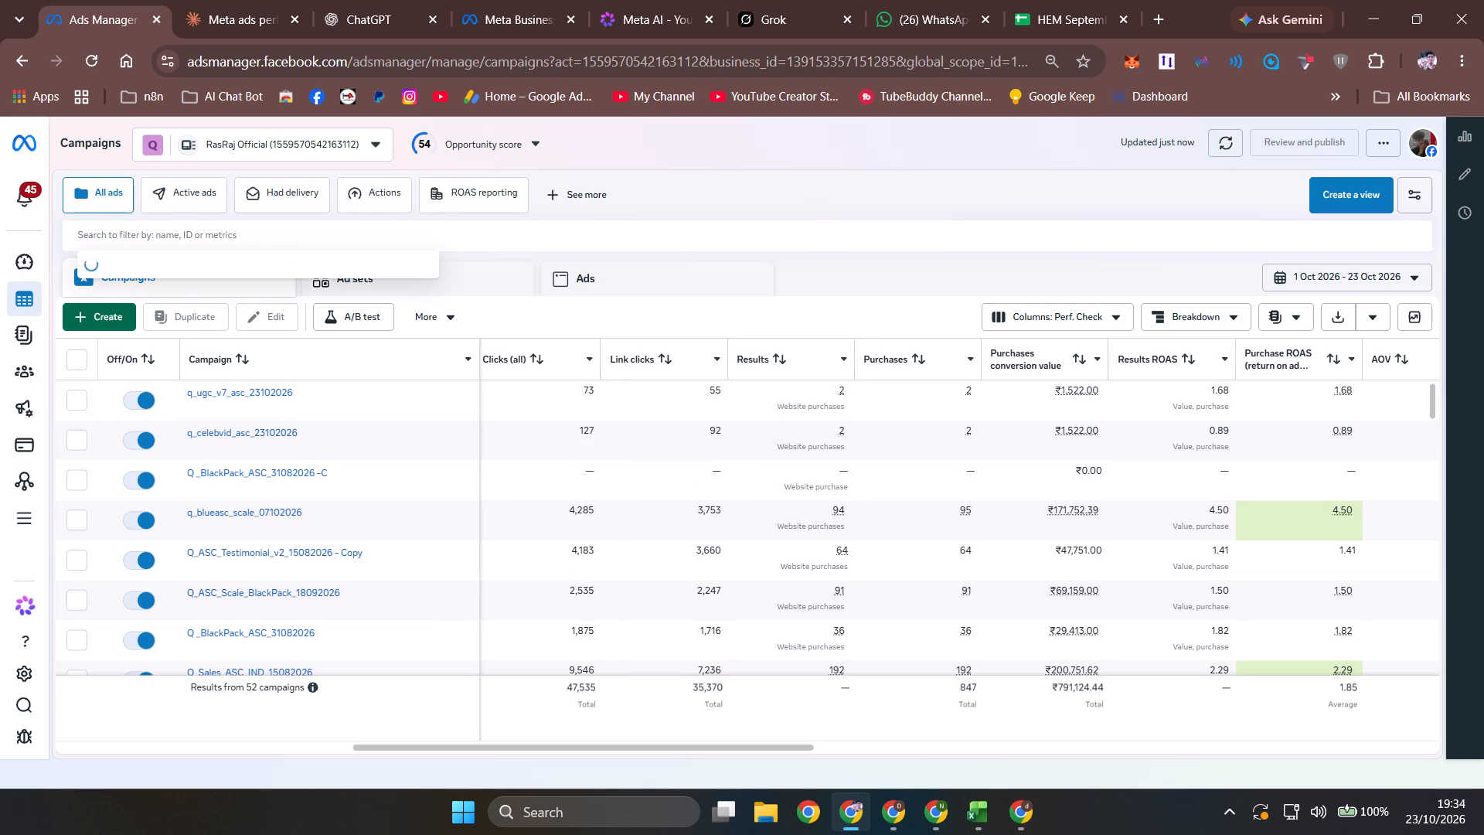
{"action": "left_click", "coordinate": [177, 341]}
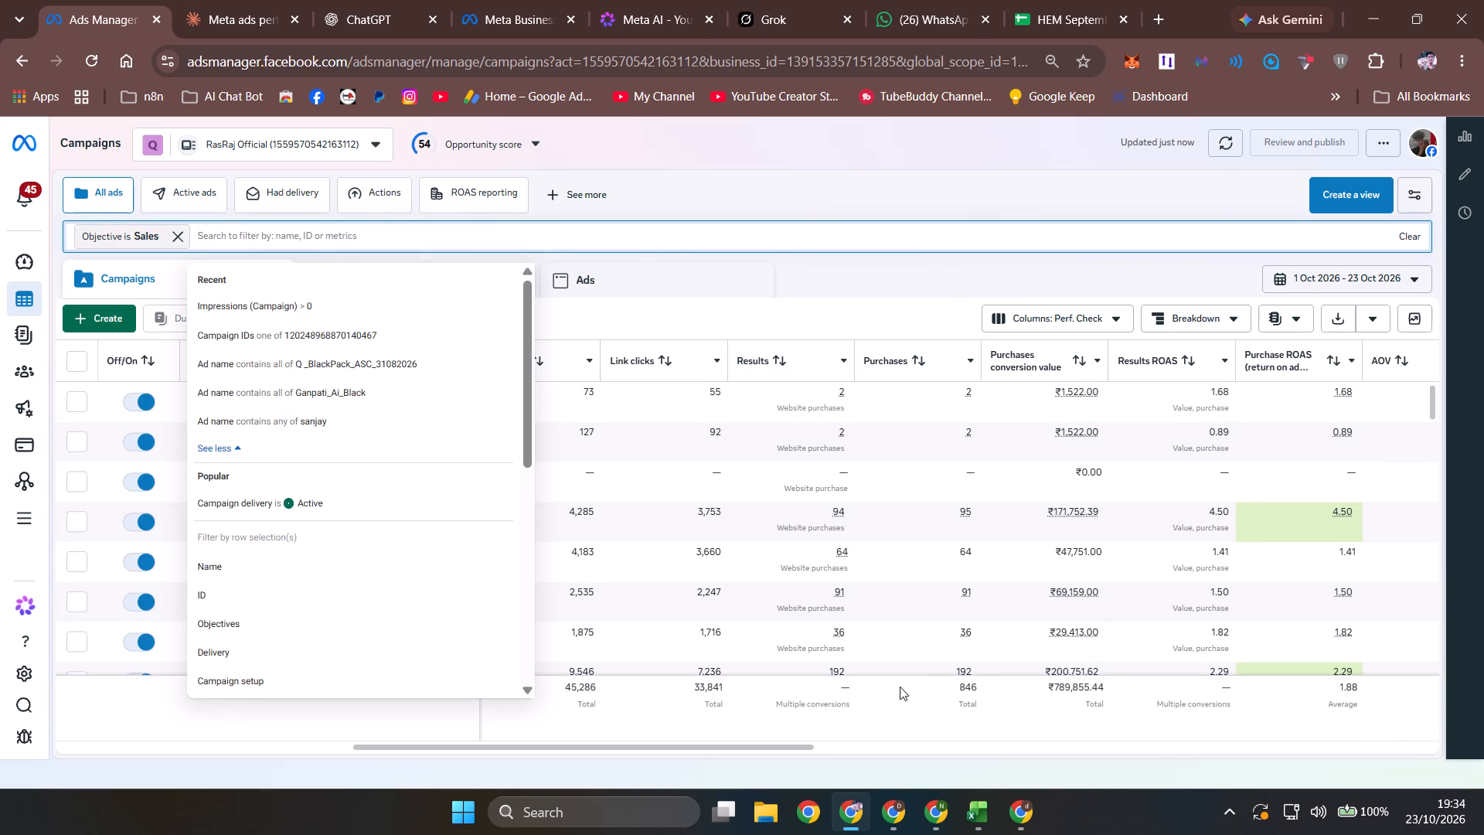
{"action": "left_click", "coordinate": [734, 178]}
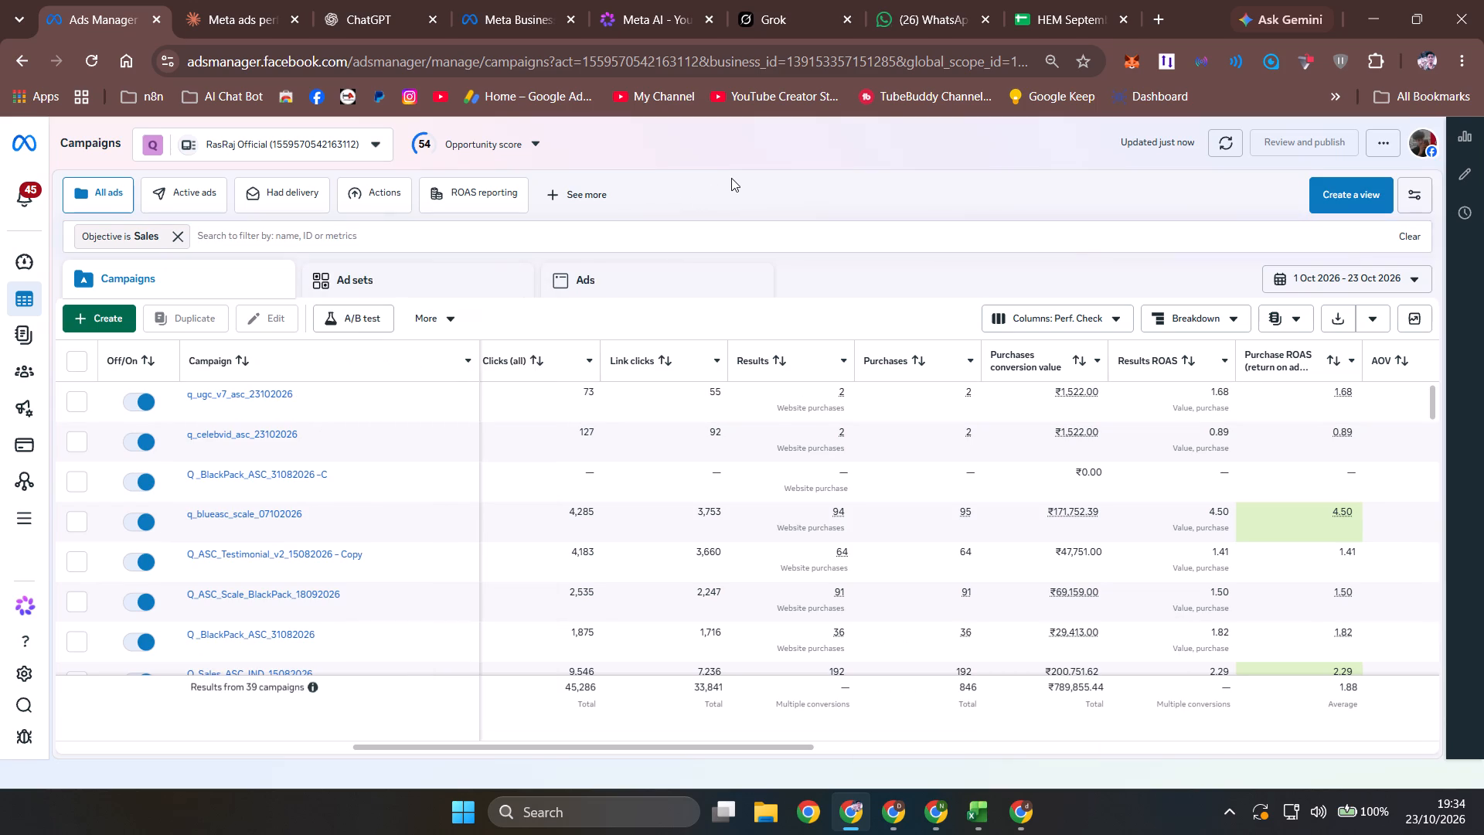
Look through the filtered sales campaigns and their October purchases and ROAS, including Dussehra_Campaign_14102026, leaving no campaign selected.
{"action": "scroll", "coordinate": [495, 564], "scroll_direction": "down", "scroll_amount": 1}
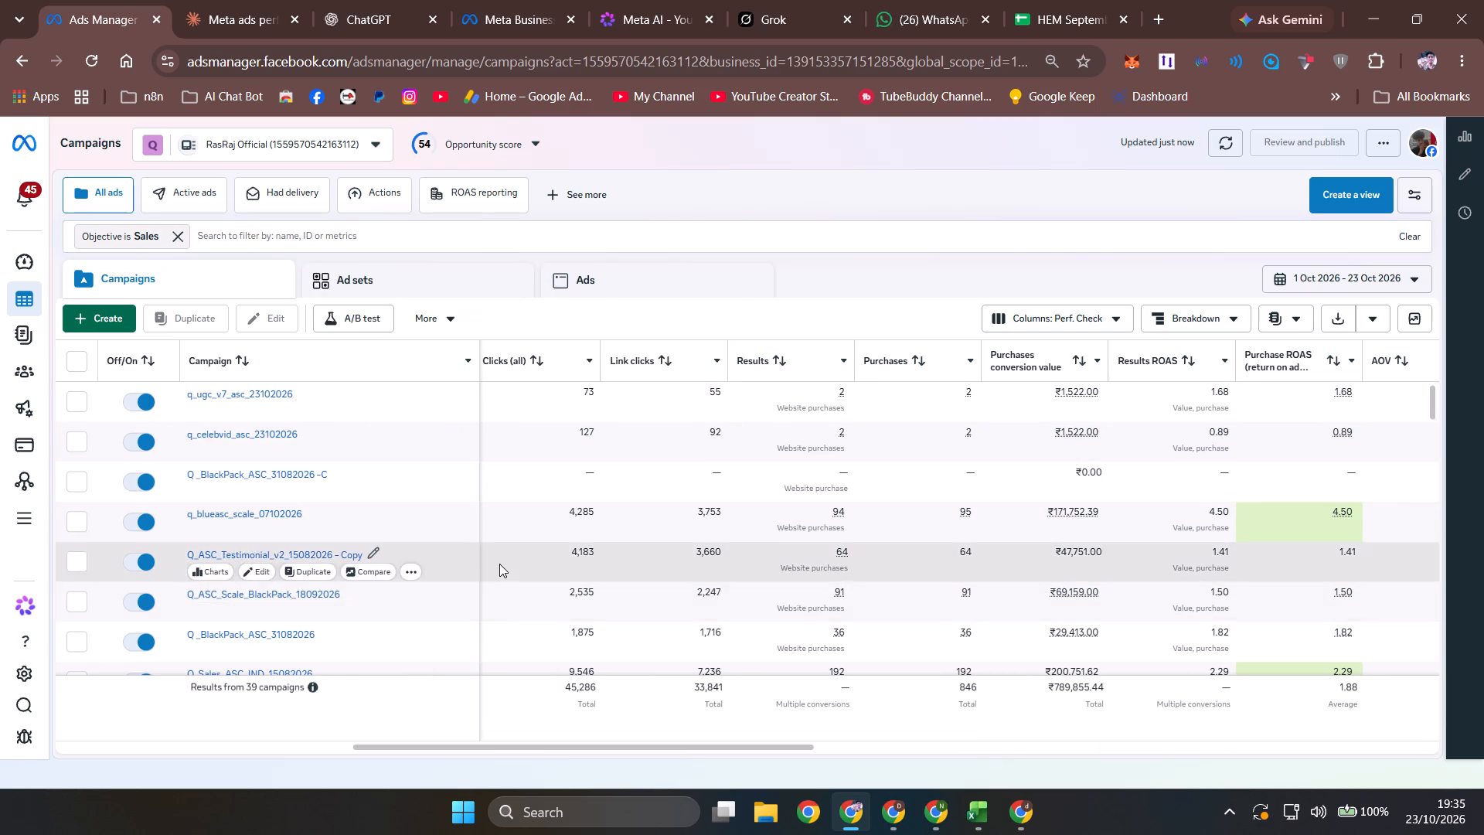
{"action": "scroll", "coordinate": [451, 593], "scroll_direction": "down", "scroll_amount": 2}
{"action": "scroll", "coordinate": [604, 572], "scroll_direction": "up", "scroll_amount": 5}
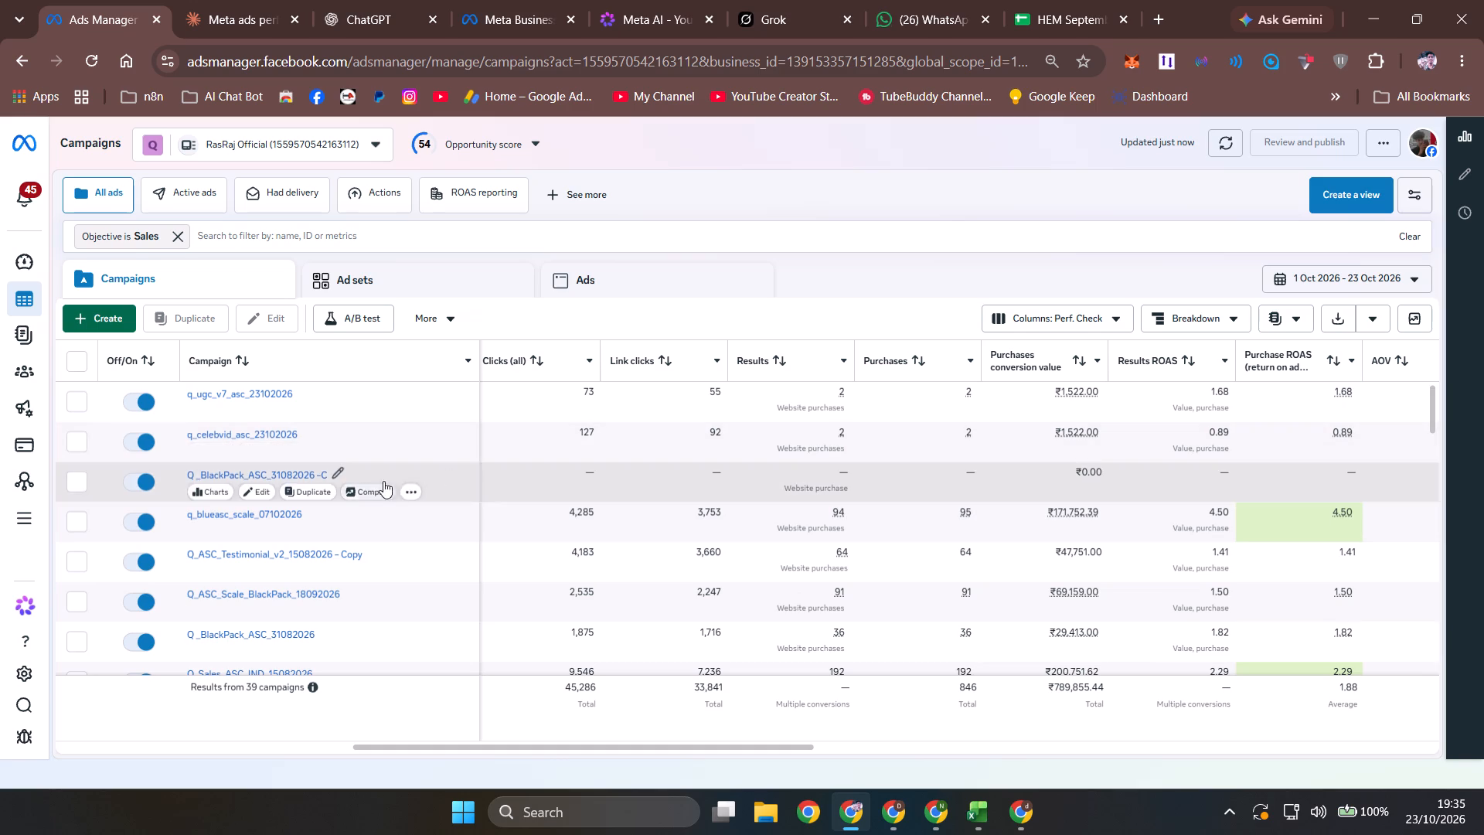
{"action": "scroll", "coordinate": [226, 566], "scroll_direction": "down", "scroll_amount": 3}
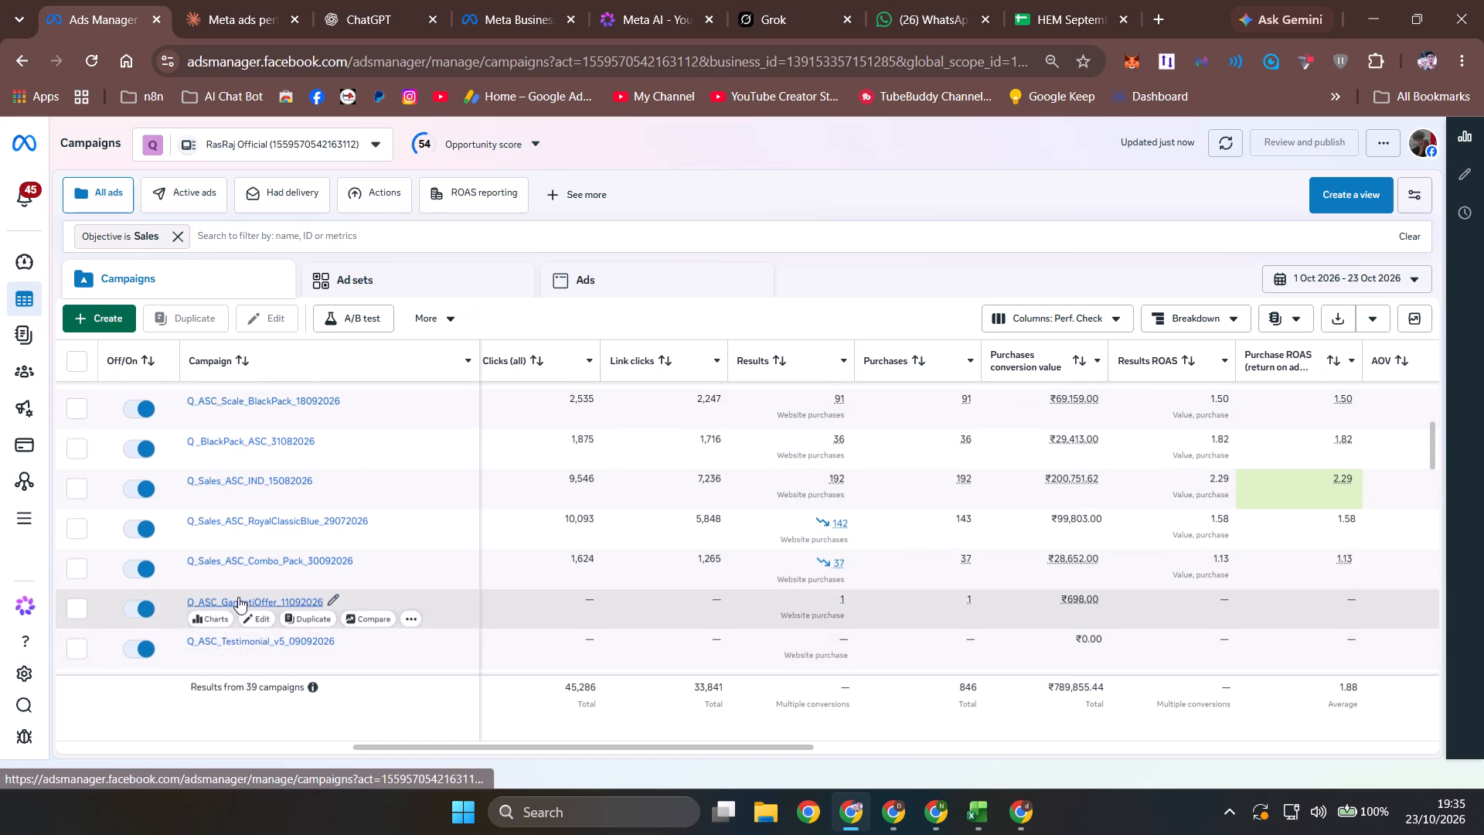
{"action": "scroll", "coordinate": [325, 615], "scroll_direction": "down", "scroll_amount": 1}
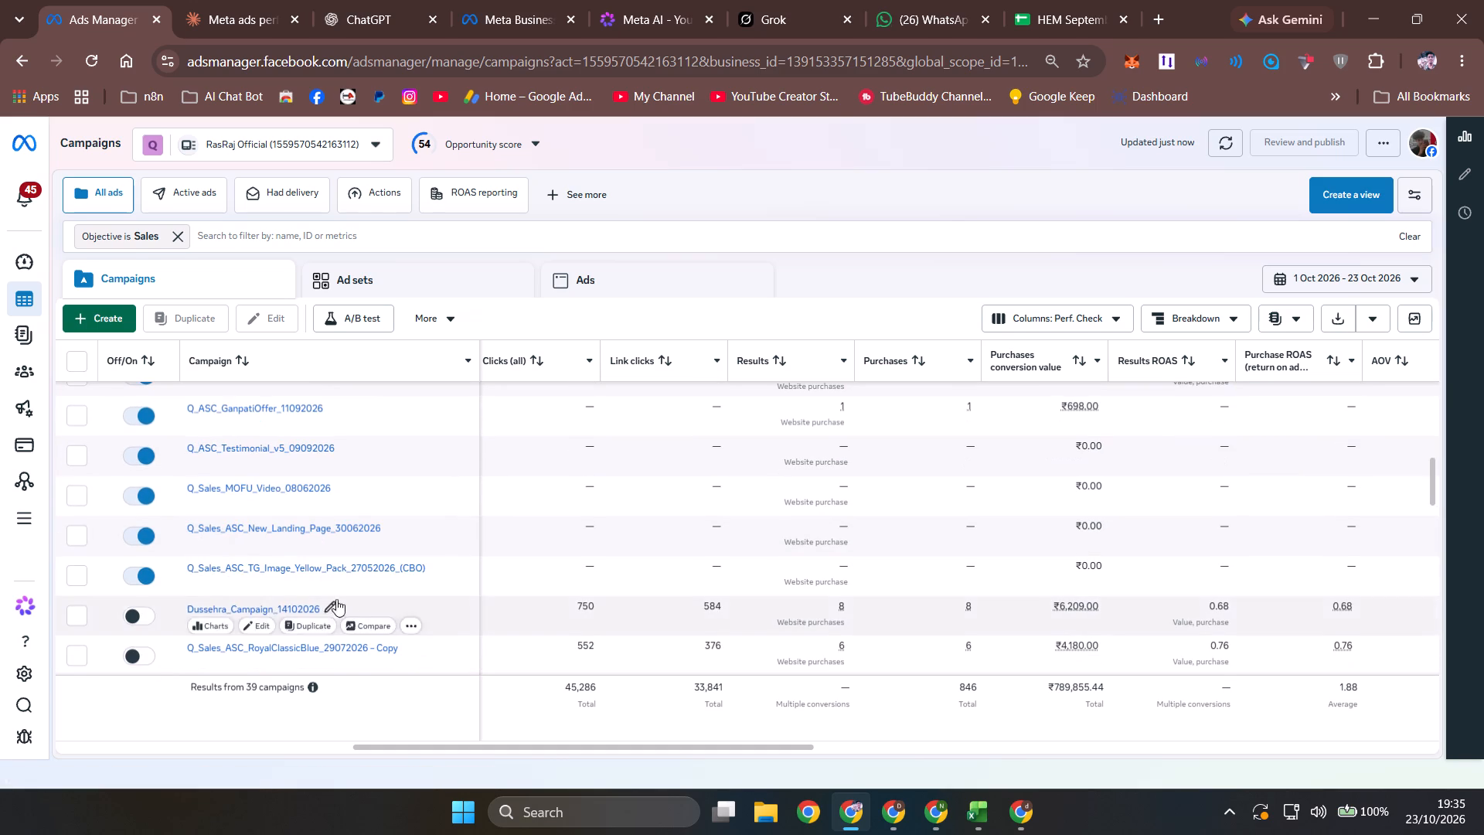
{"action": "left_click", "coordinate": [82, 614]}
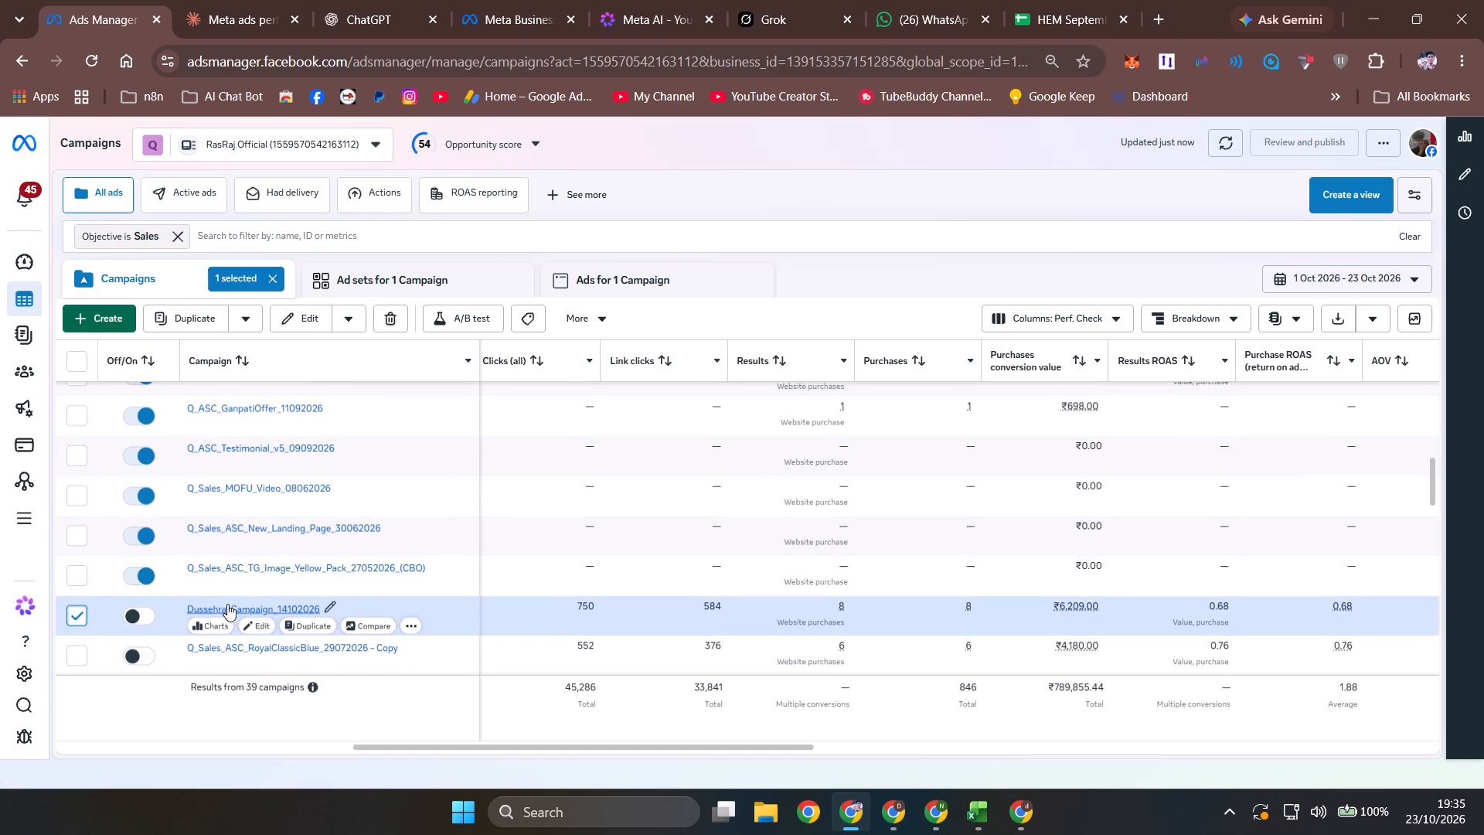
{"action": "scroll", "coordinate": [155, 574], "scroll_direction": "up", "scroll_amount": 2}
{"action": "scroll", "coordinate": [155, 573], "scroll_direction": "down", "scroll_amount": 3}
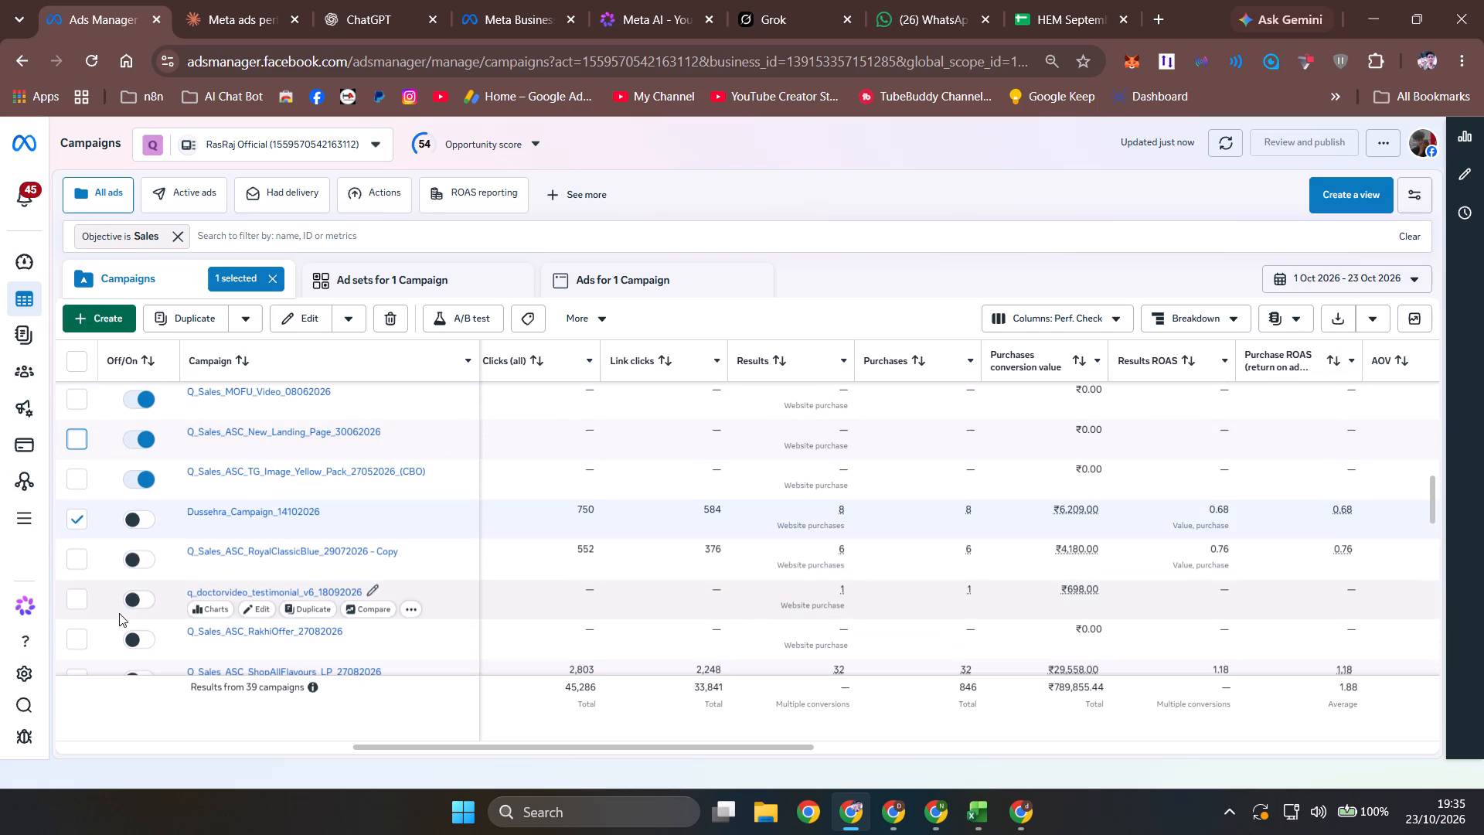
{"action": "left_click", "coordinate": [82, 527]}
{"action": "scroll", "coordinate": [220, 554], "scroll_direction": "up", "scroll_amount": 4}
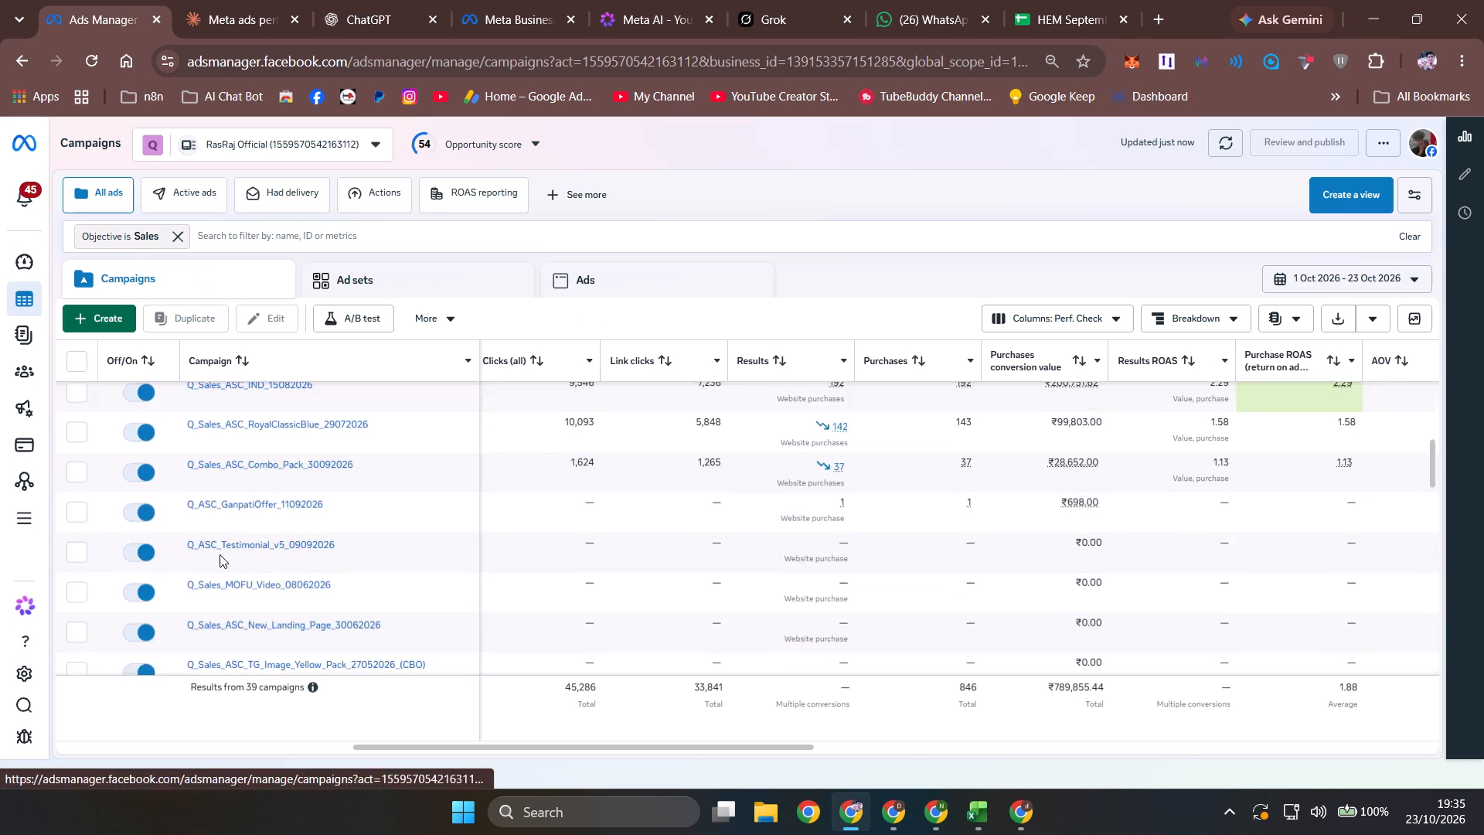
{"action": "scroll", "coordinate": [422, 557], "scroll_direction": "up", "scroll_amount": 4}
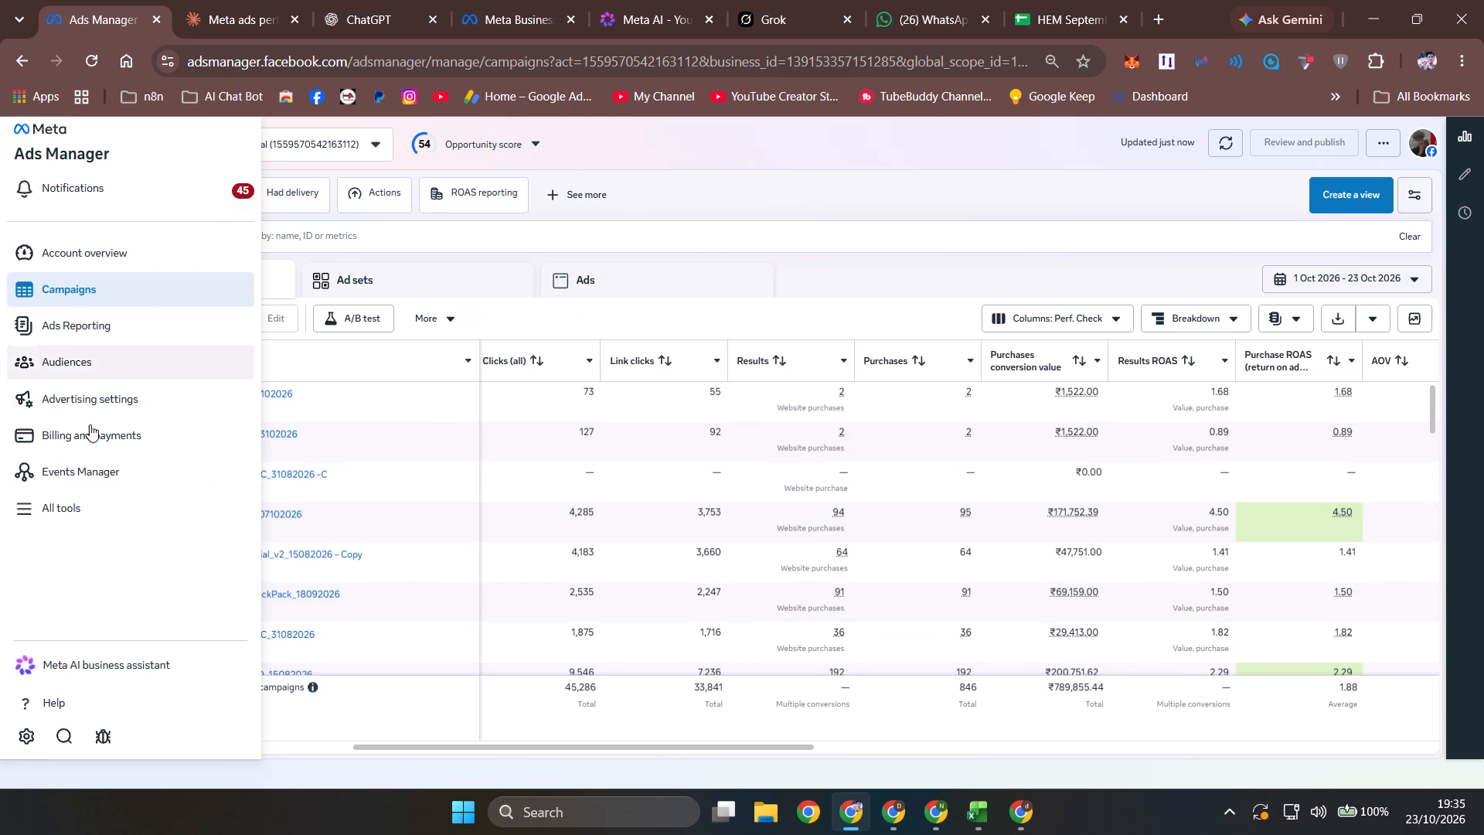
Select all the filtered sales campaigns except Dussehra_Campaign_14102026.
{"action": "left_click", "coordinate": [63, 401]}
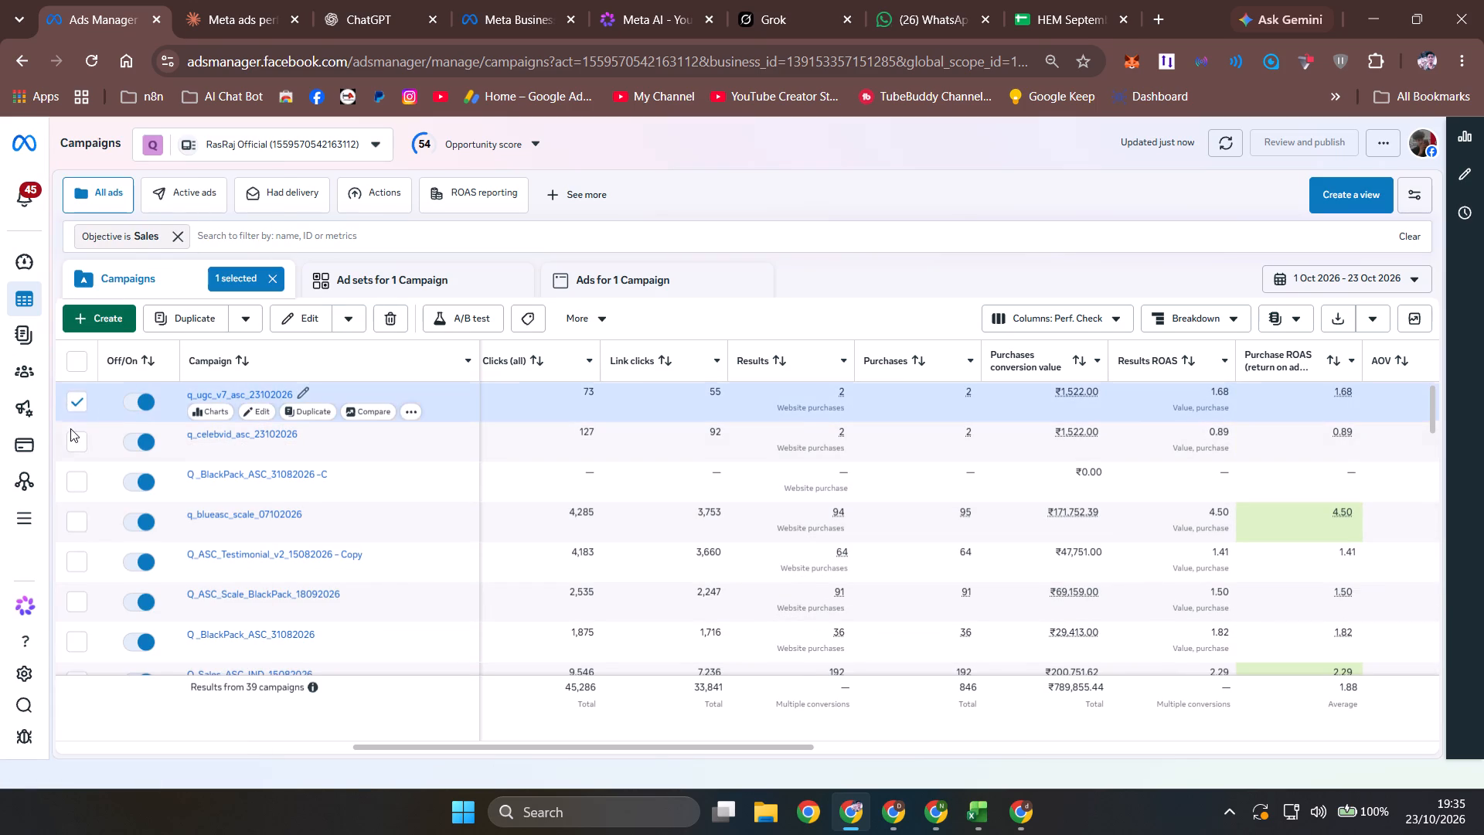
{"action": "left_click", "coordinate": [72, 436]}
{"action": "left_click", "coordinate": [73, 480]}
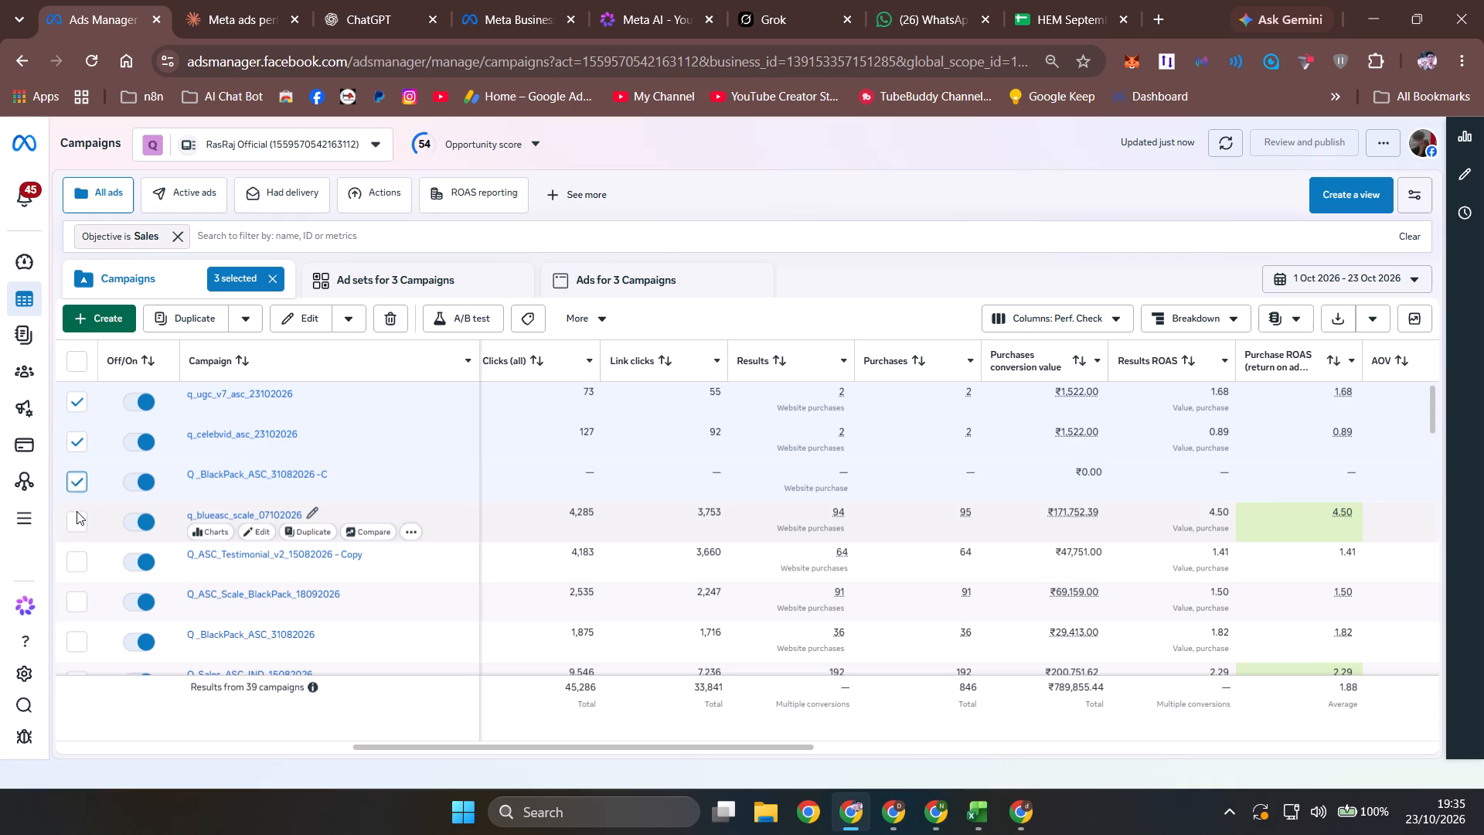
{"action": "left_click", "coordinate": [77, 511]}
{"action": "left_click", "coordinate": [81, 366]}
{"action": "scroll", "coordinate": [216, 462], "scroll_direction": "down", "scroll_amount": 2}
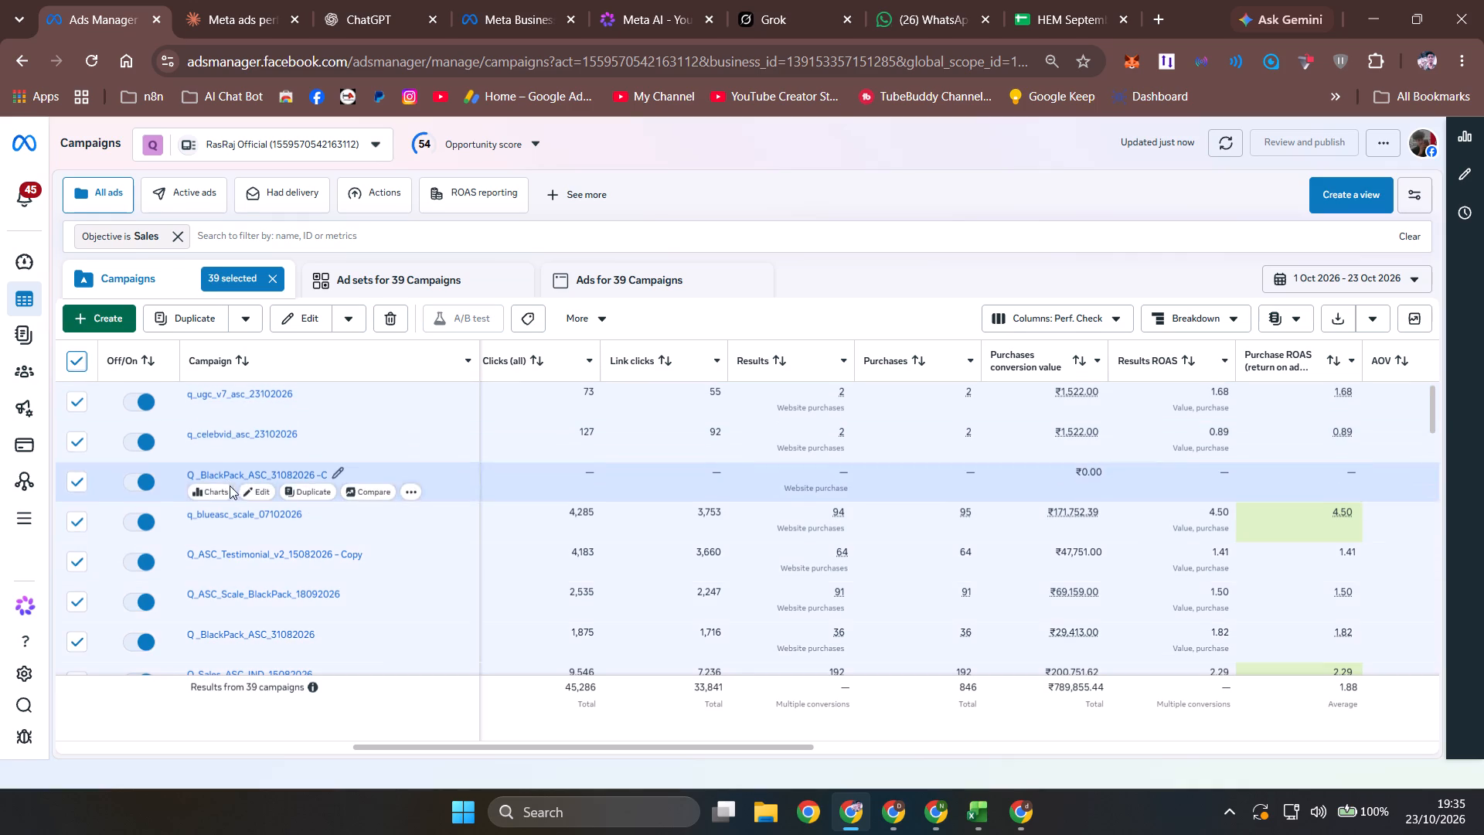
{"action": "scroll", "coordinate": [230, 486], "scroll_direction": "down", "scroll_amount": 1}
{"action": "scroll", "coordinate": [297, 563], "scroll_direction": "down", "scroll_amount": 2}
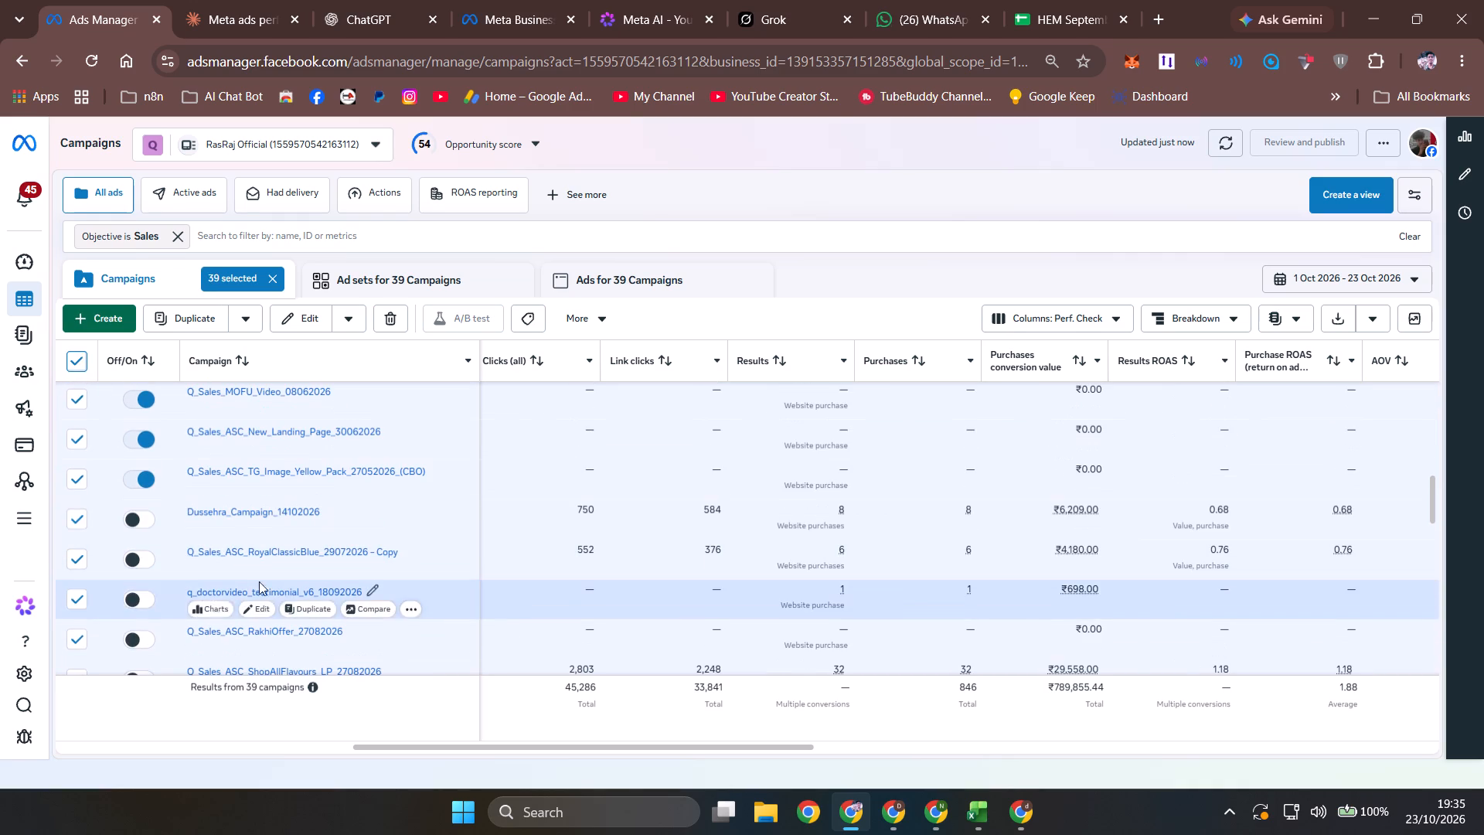
{"action": "left_click", "coordinate": [80, 518]}
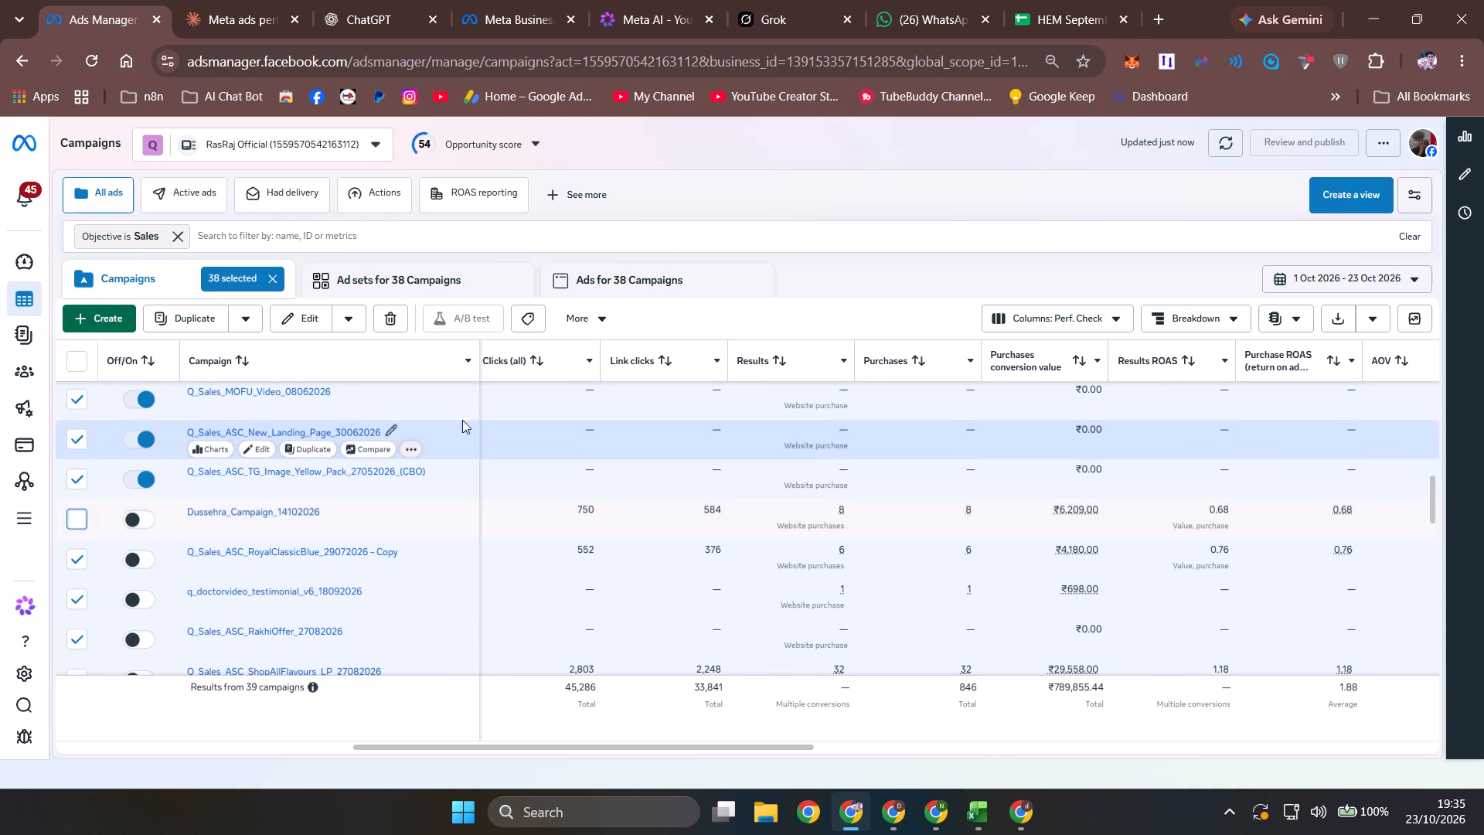
Show the ad sets of the selected campaigns and copy their average purchase ROAS.
{"action": "left_click", "coordinate": [431, 276]}
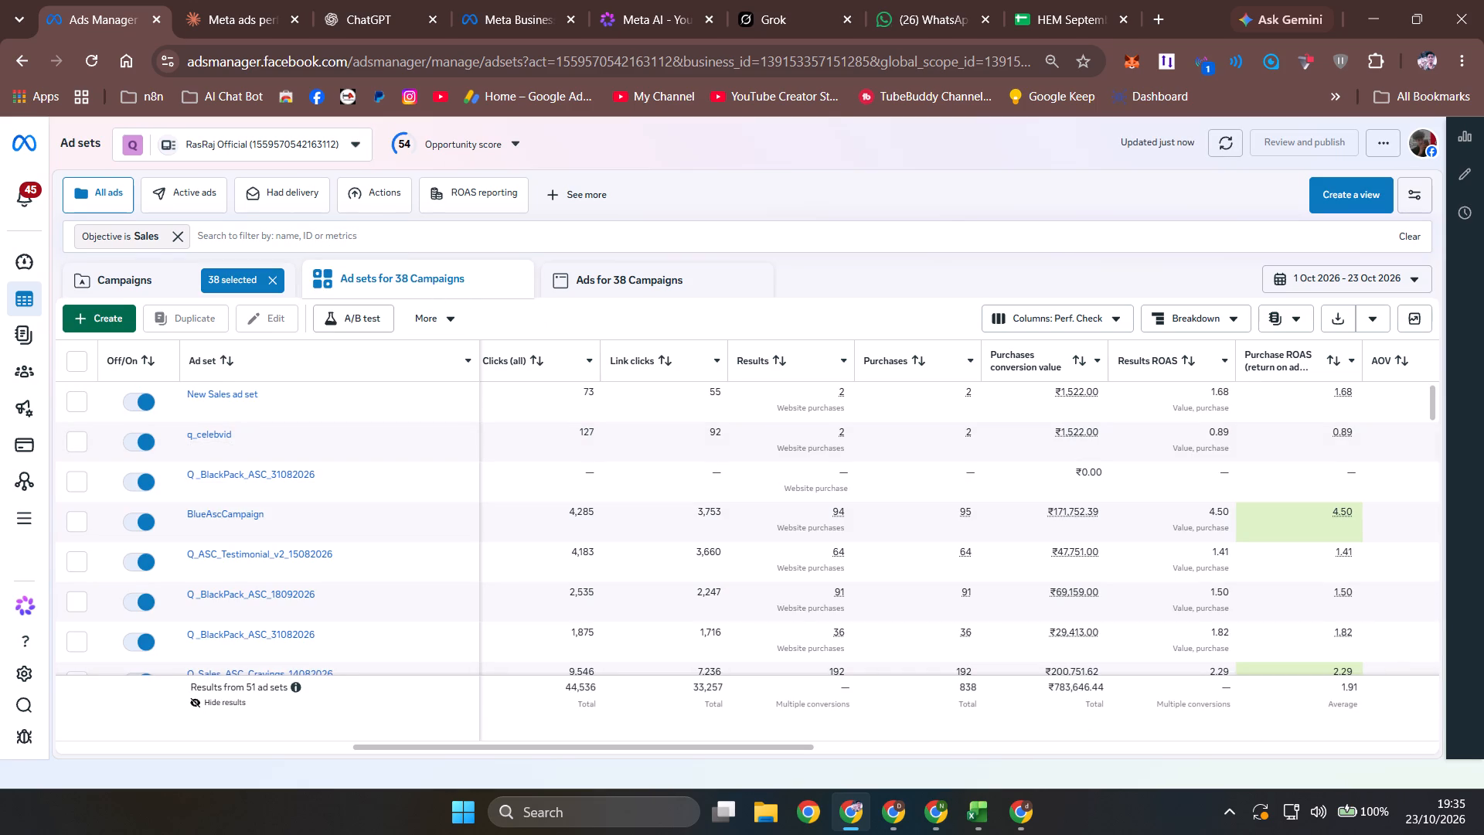
{"action": "double_click", "coordinate": [1344, 689]}
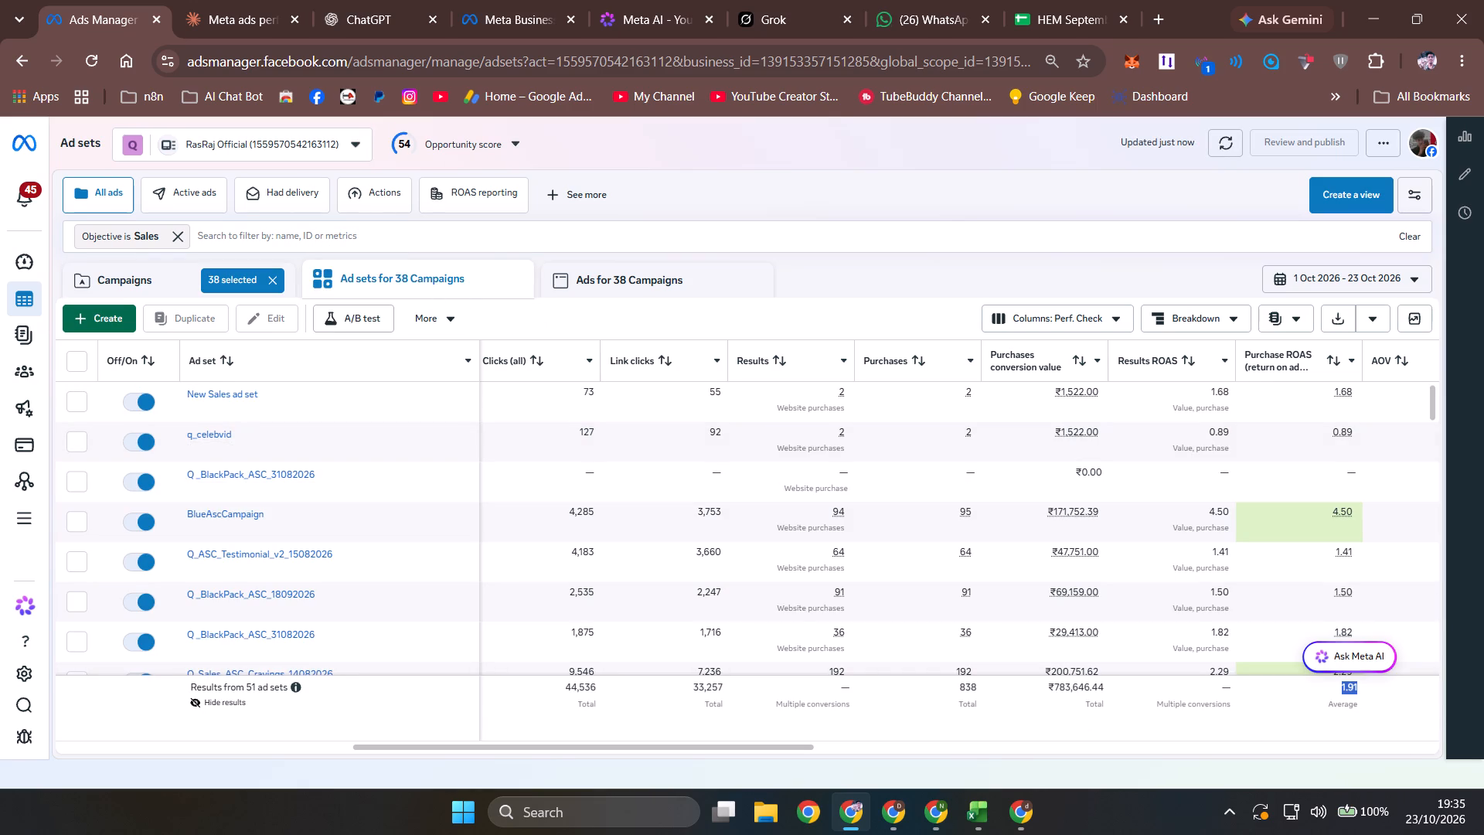
{"action": "key", "text": "ctrl+c"}
{"action": "key", "text": "ctrl+c"}
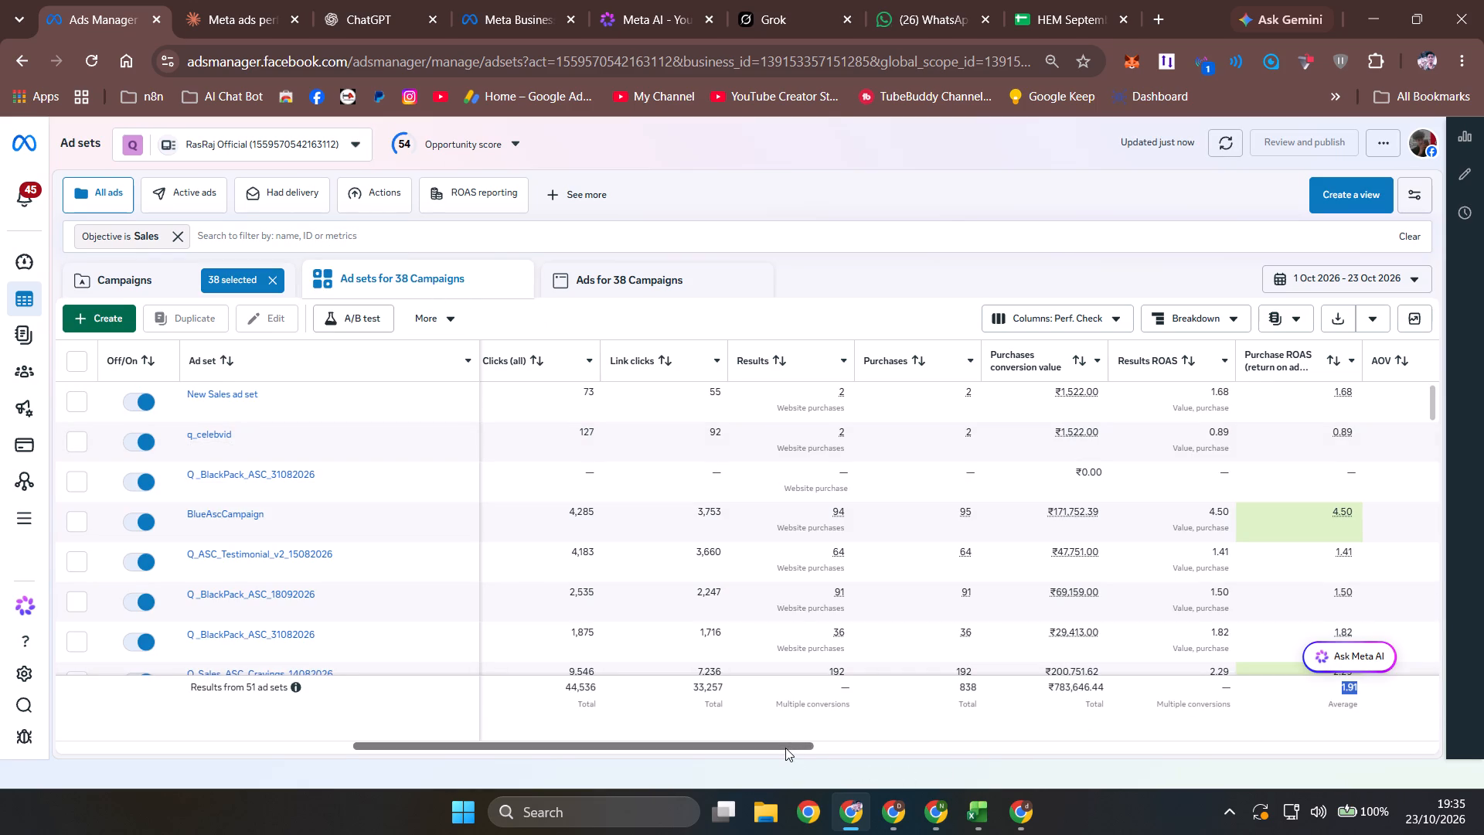
{"action": "left_click", "coordinate": [785, 748]}
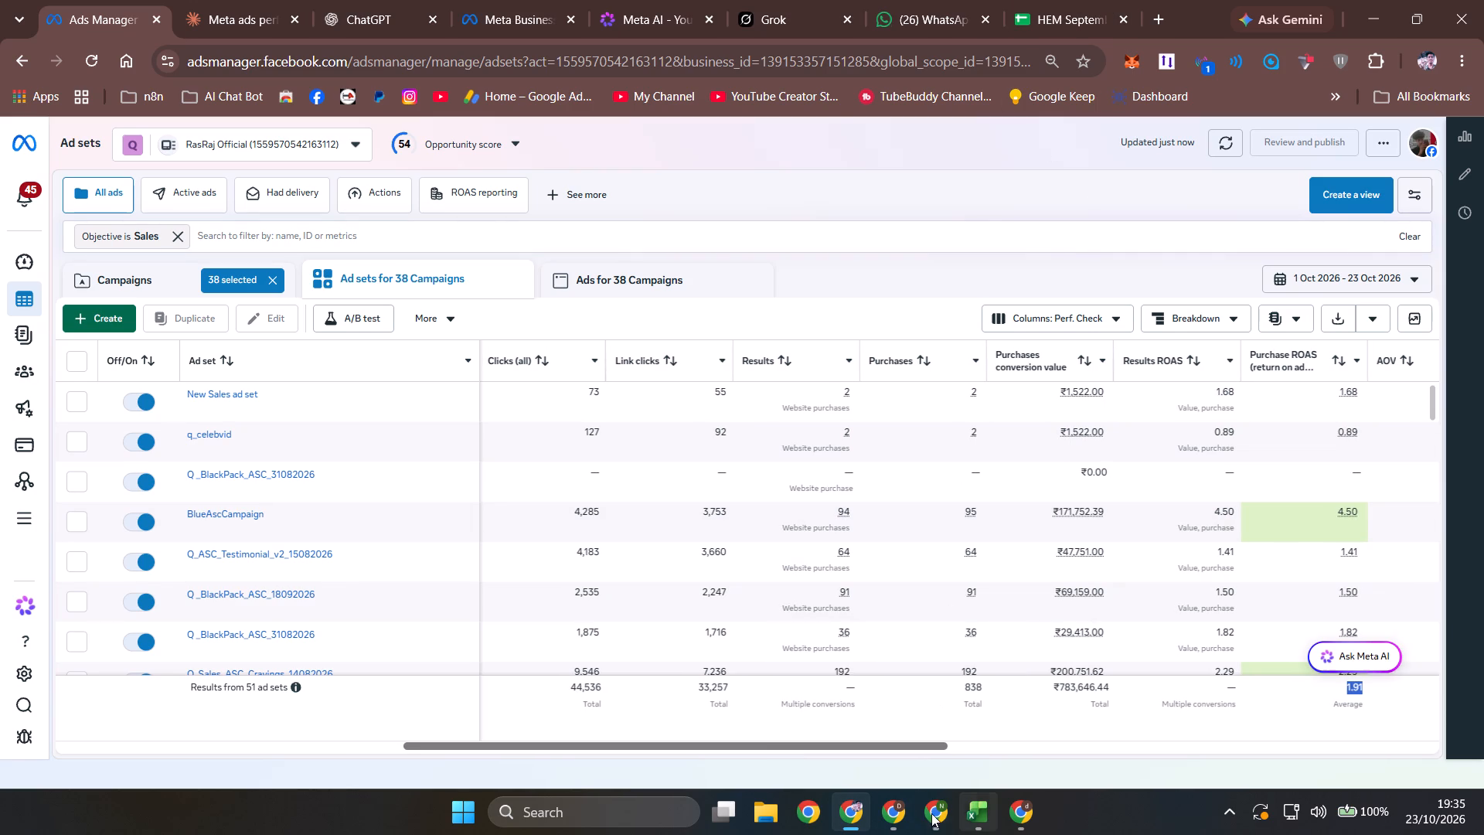
Switch to RasRaj's Shopify analytics and set the reporting period to October 1–23, 2026.
{"action": "left_click", "coordinate": [910, 810]}
{"action": "left_click", "coordinate": [109, 0]}
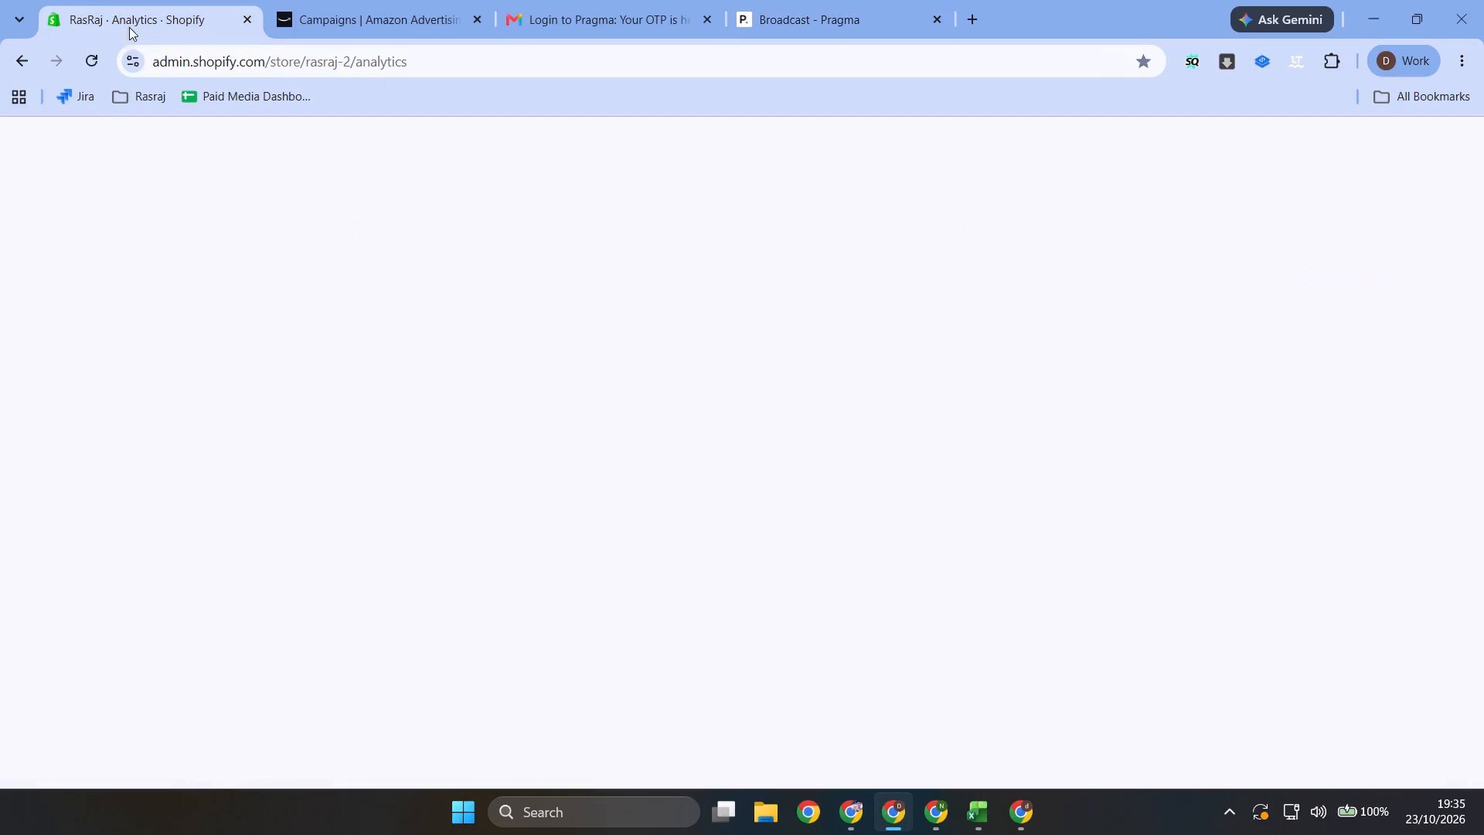
{"action": "scroll", "coordinate": [1327, 373], "scroll_direction": "up", "scroll_amount": 9}
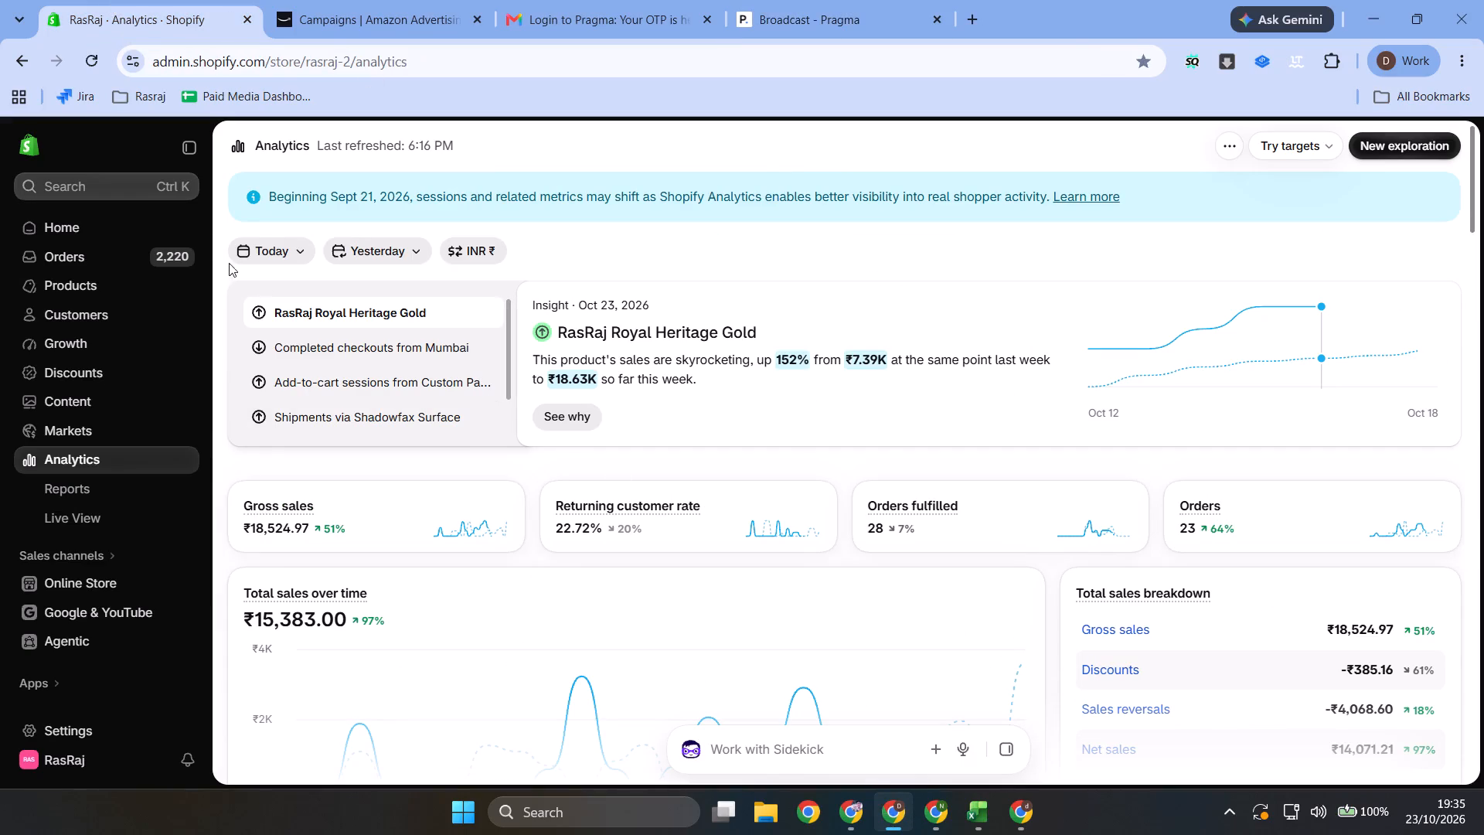
{"action": "left_click", "coordinate": [268, 261]}
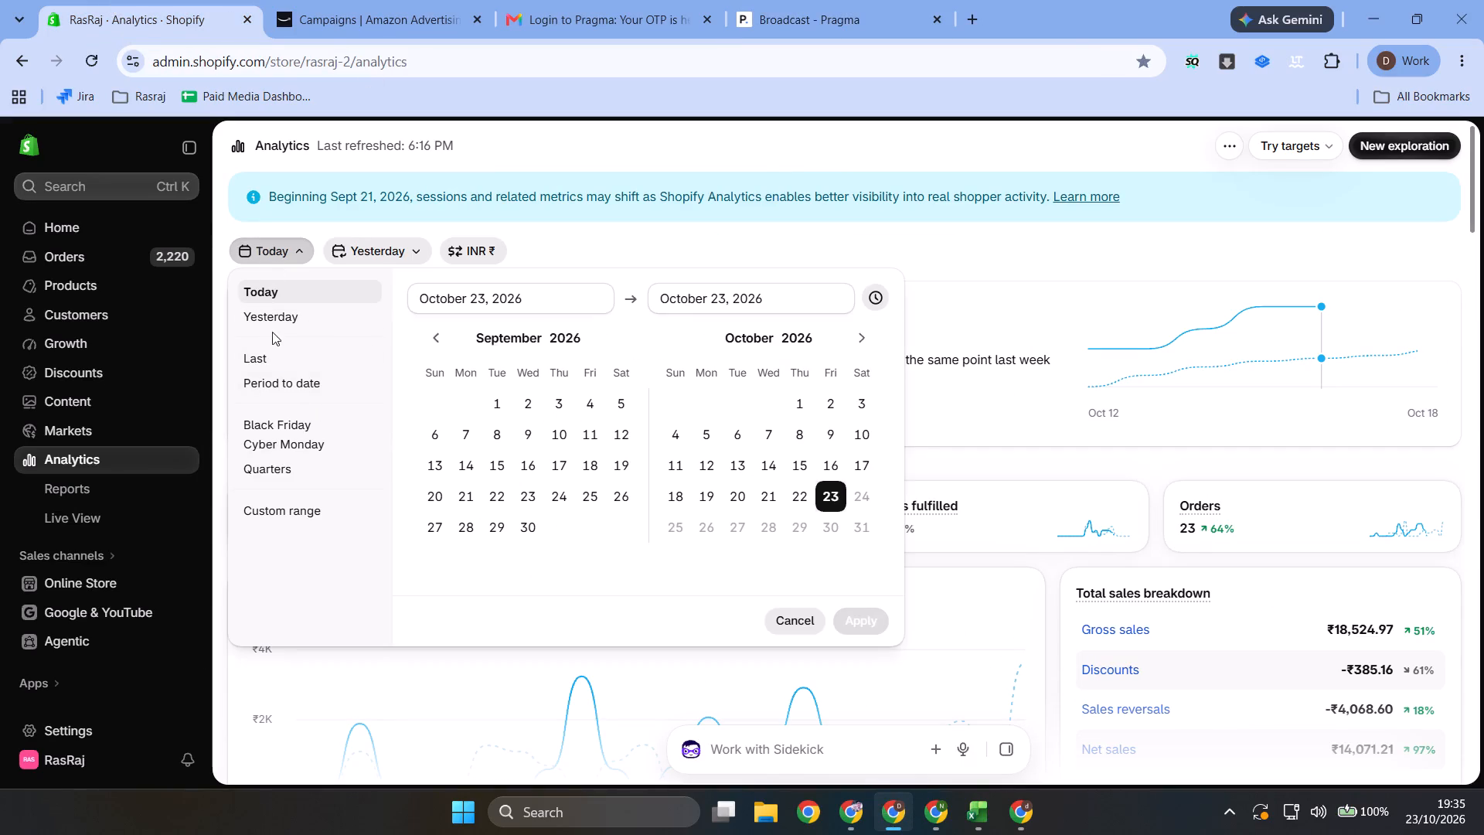
{"action": "left_click", "coordinate": [802, 407]}
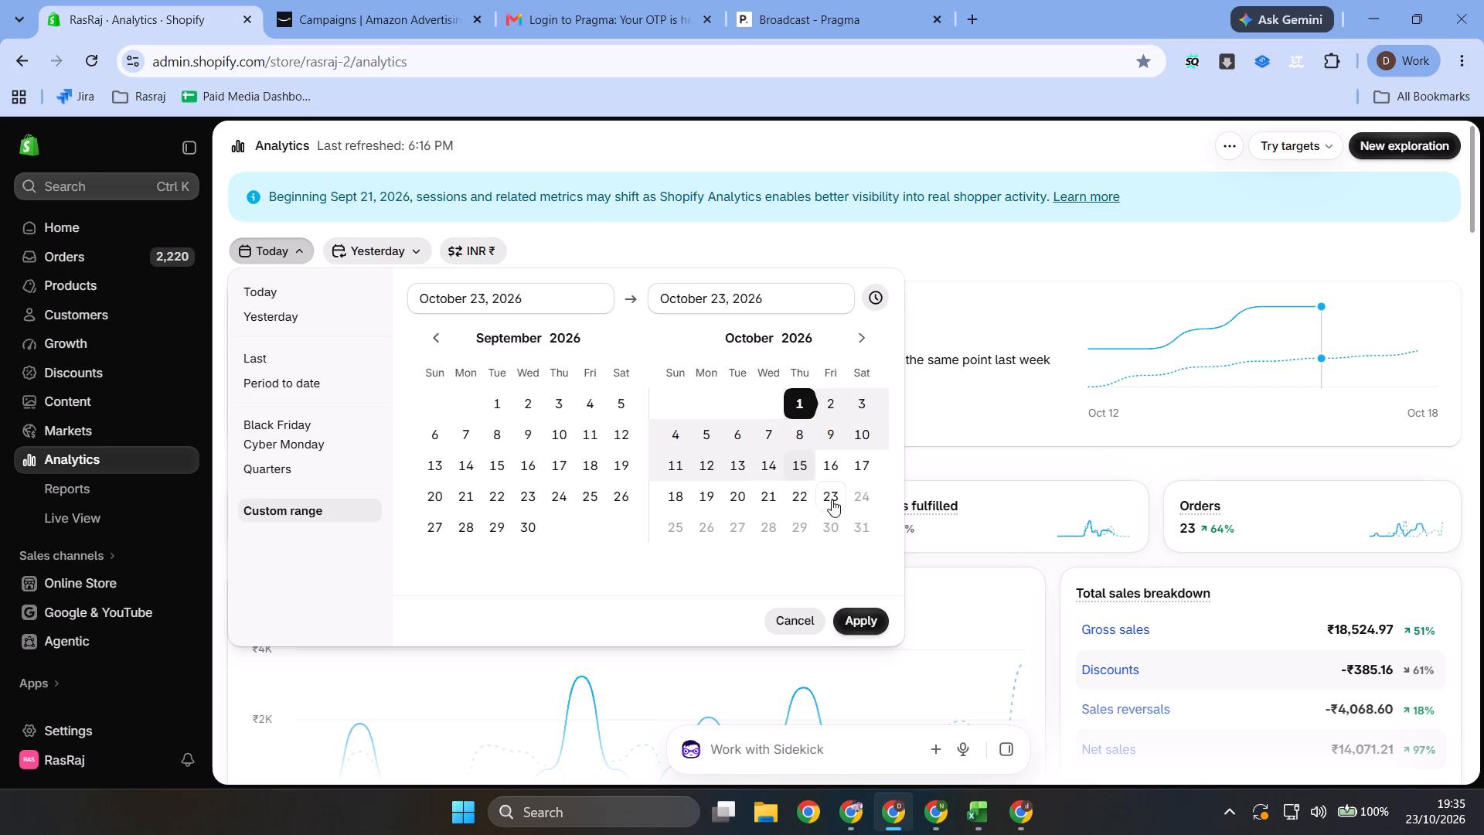
{"action": "left_click", "coordinate": [832, 499]}
{"action": "left_click", "coordinate": [876, 619]}
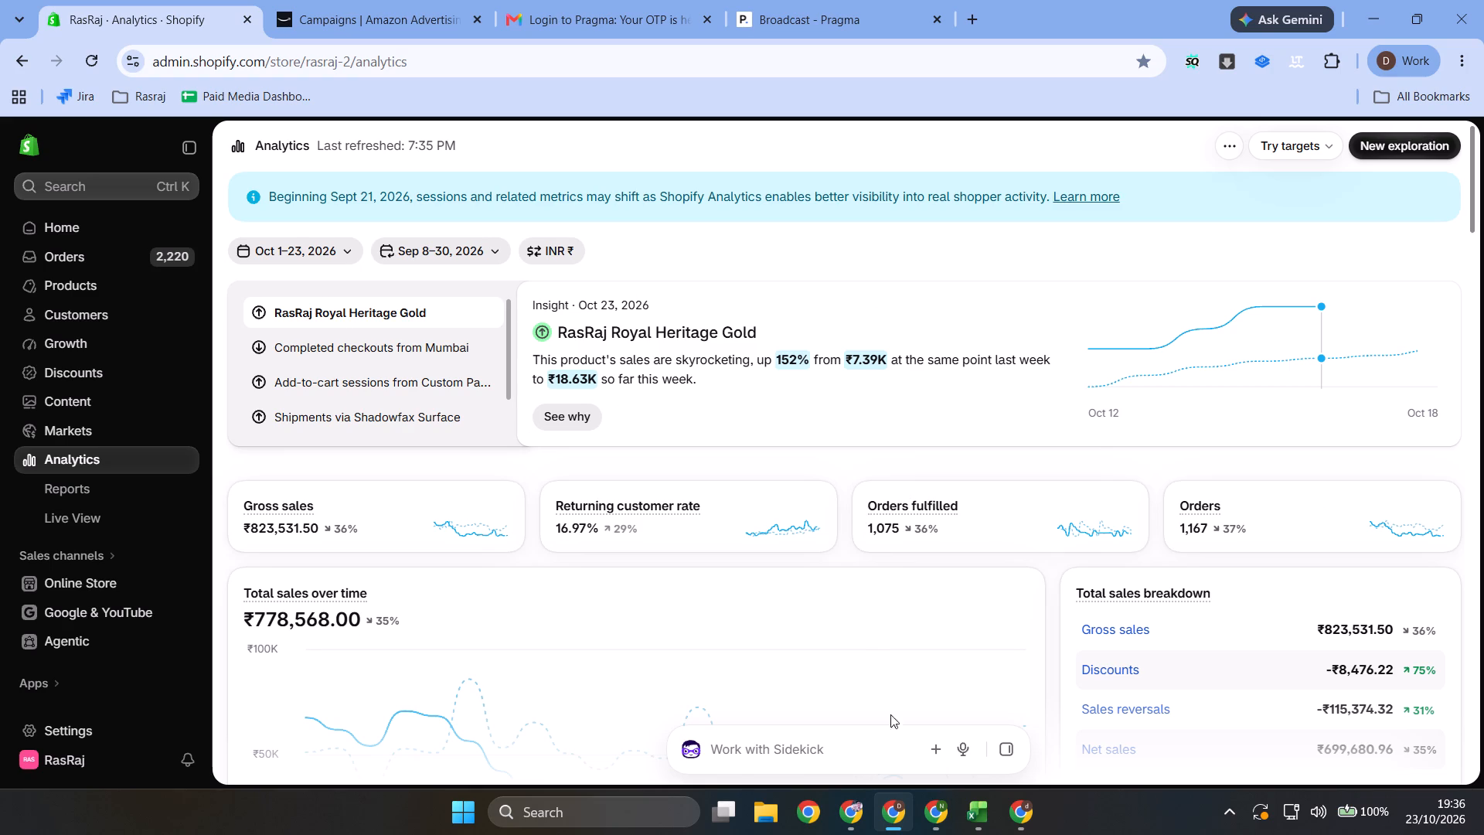
Return to Ads Manager and check the total amount spent across the selected campaigns' ad sets.
{"action": "left_click", "coordinate": [846, 820]}
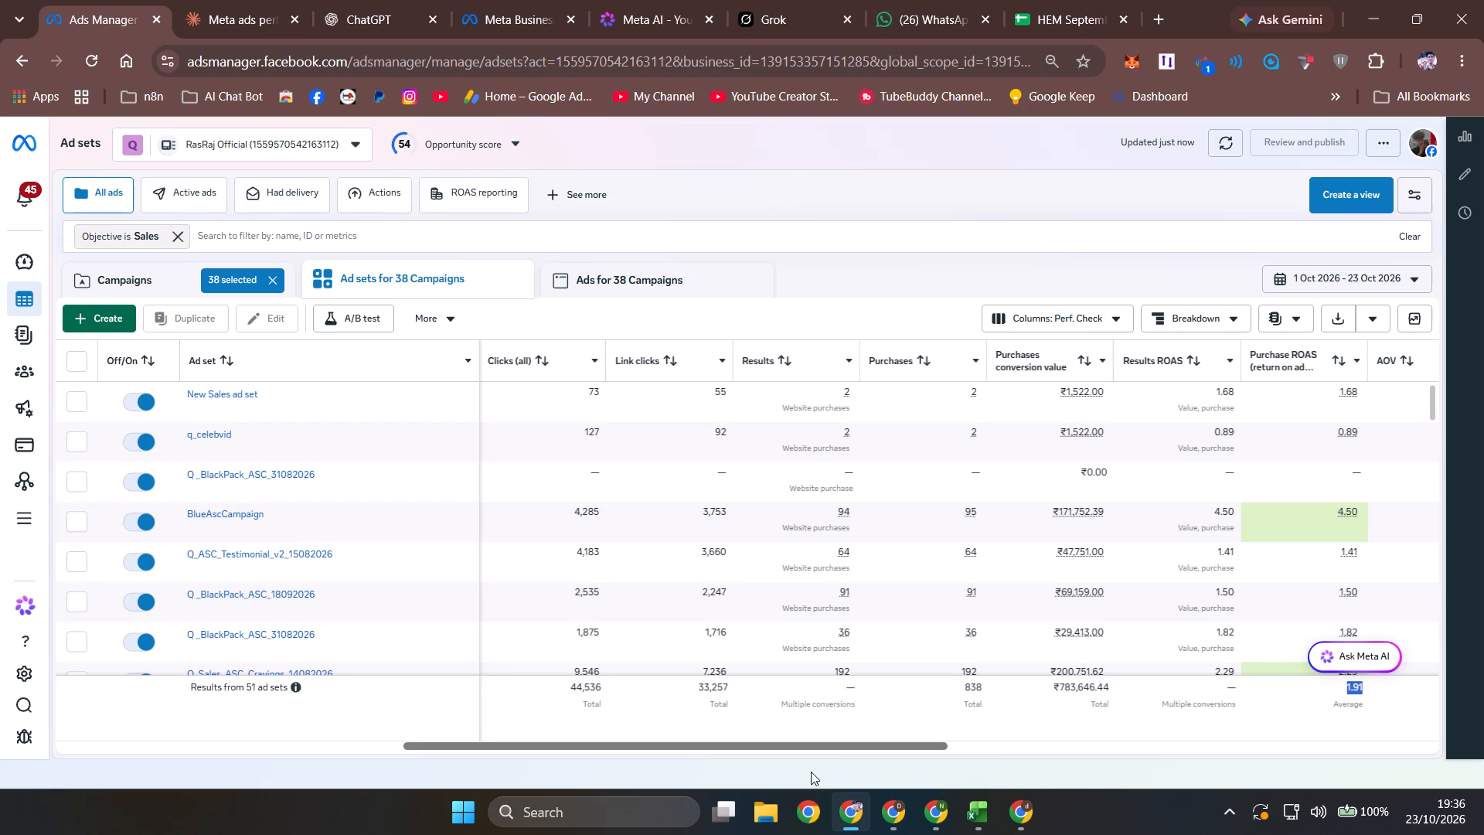
{"action": "left_click_drag", "start_coordinate": [832, 747], "coordinate": [499, 756]}
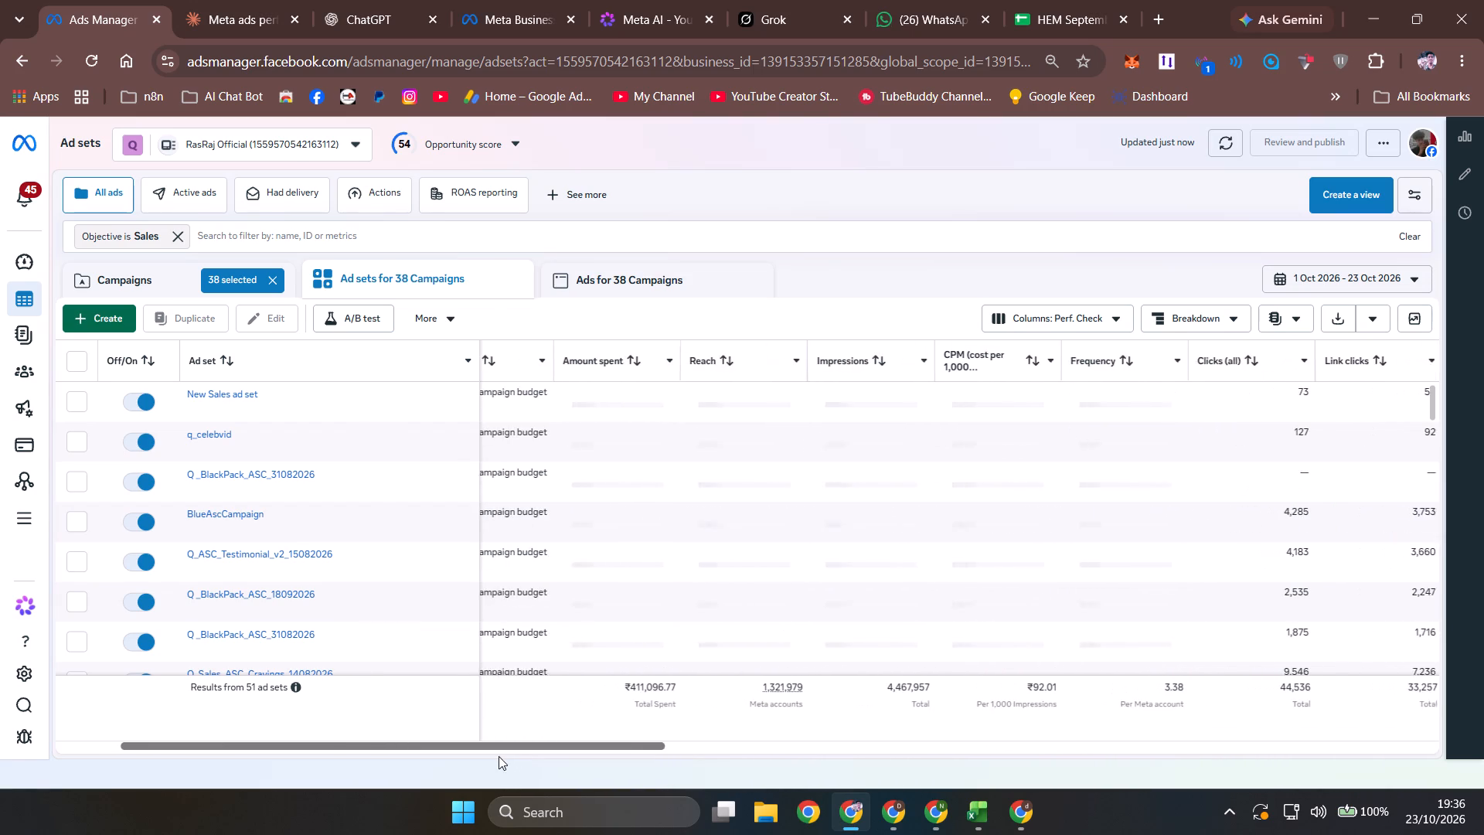
{"action": "left_click_drag", "start_coordinate": [499, 756], "coordinate": [478, 756]}
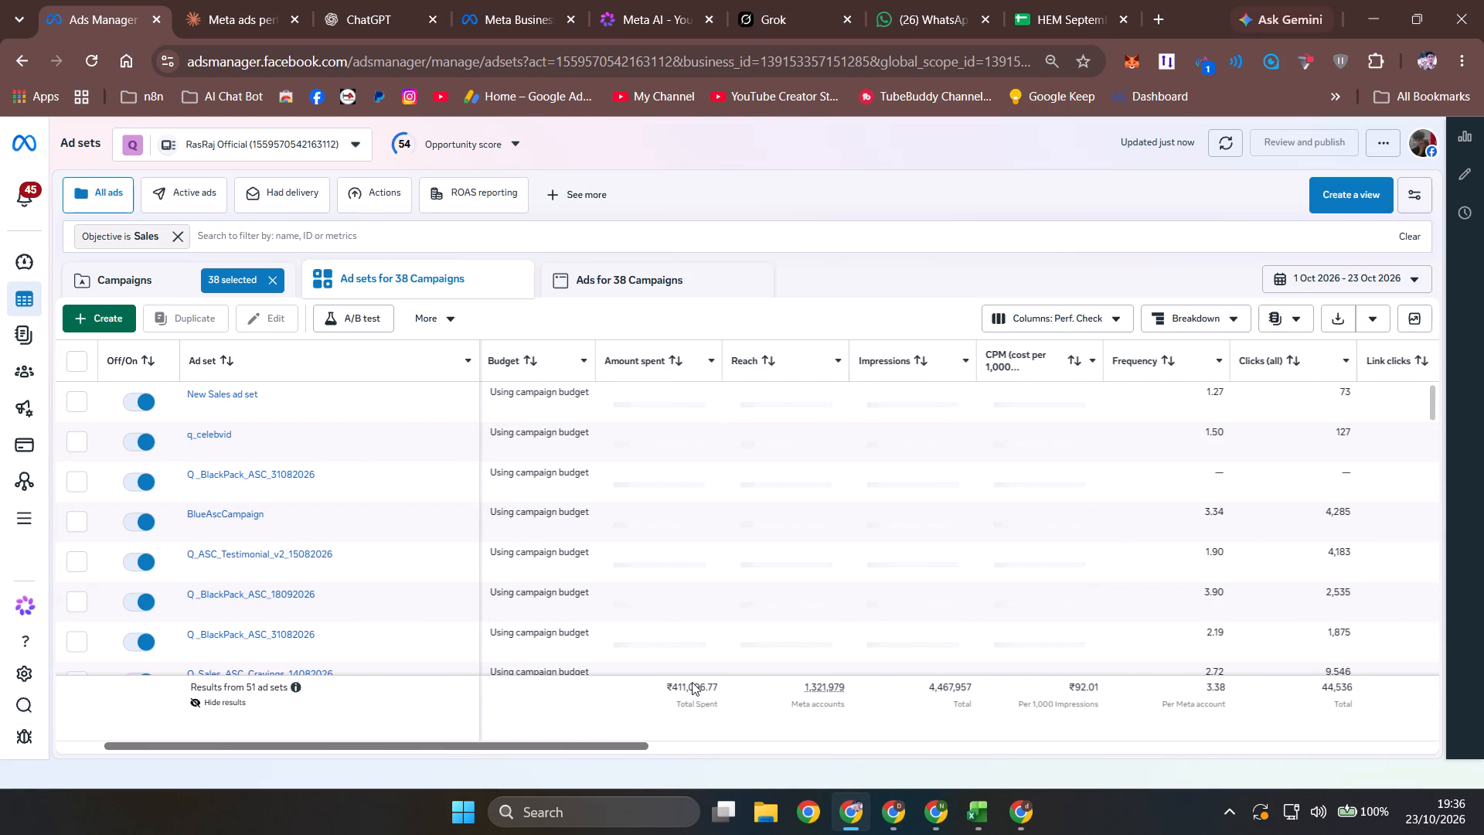
{"action": "double_click", "coordinate": [691, 687]}
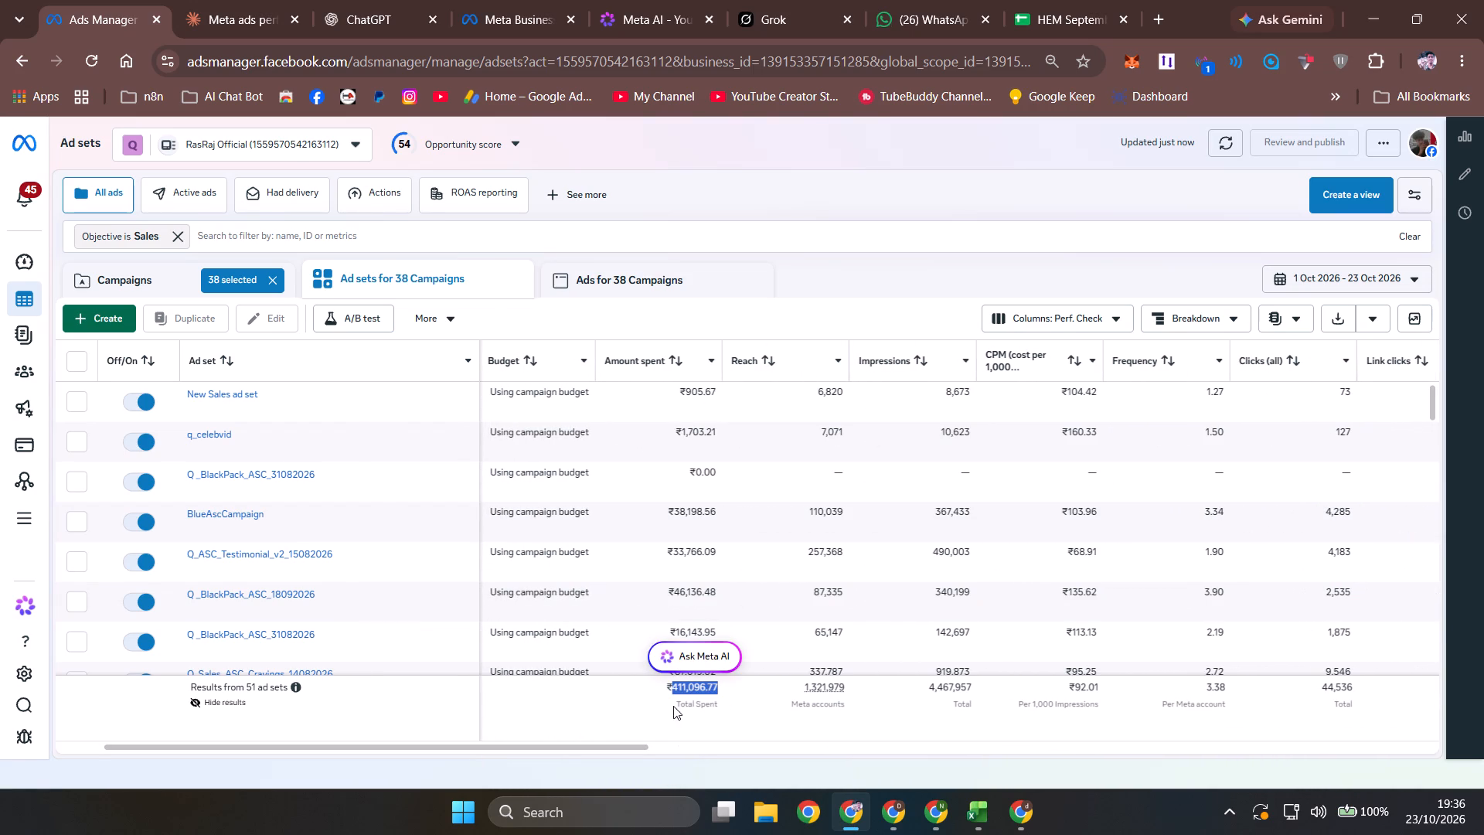
{"action": "left_click", "coordinate": [713, 707]}
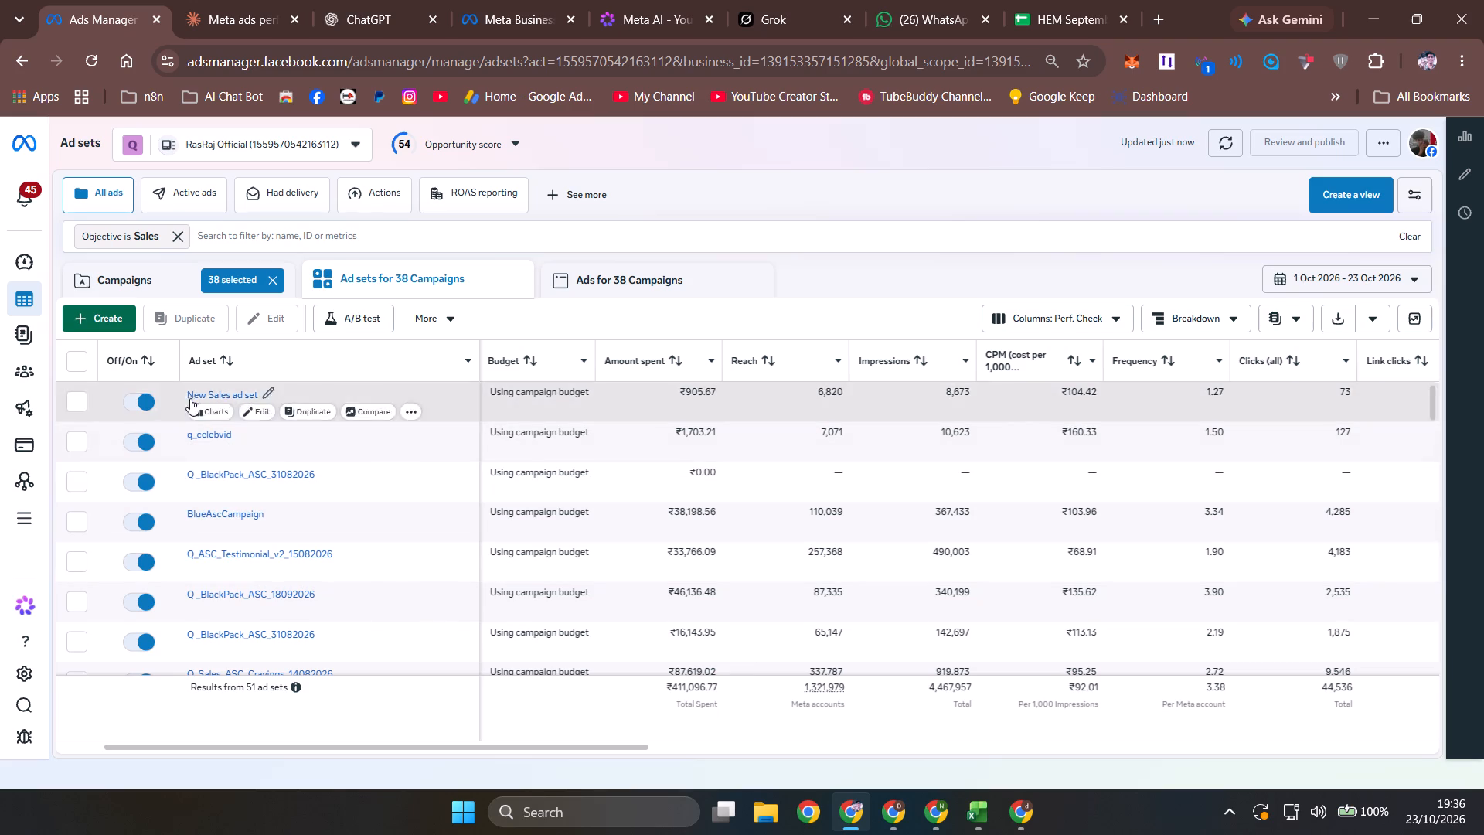
Go back to the campaign level and clear the selection of campaigns.
{"action": "left_click", "coordinate": [147, 291]}
{"action": "left_click", "coordinate": [270, 281]}
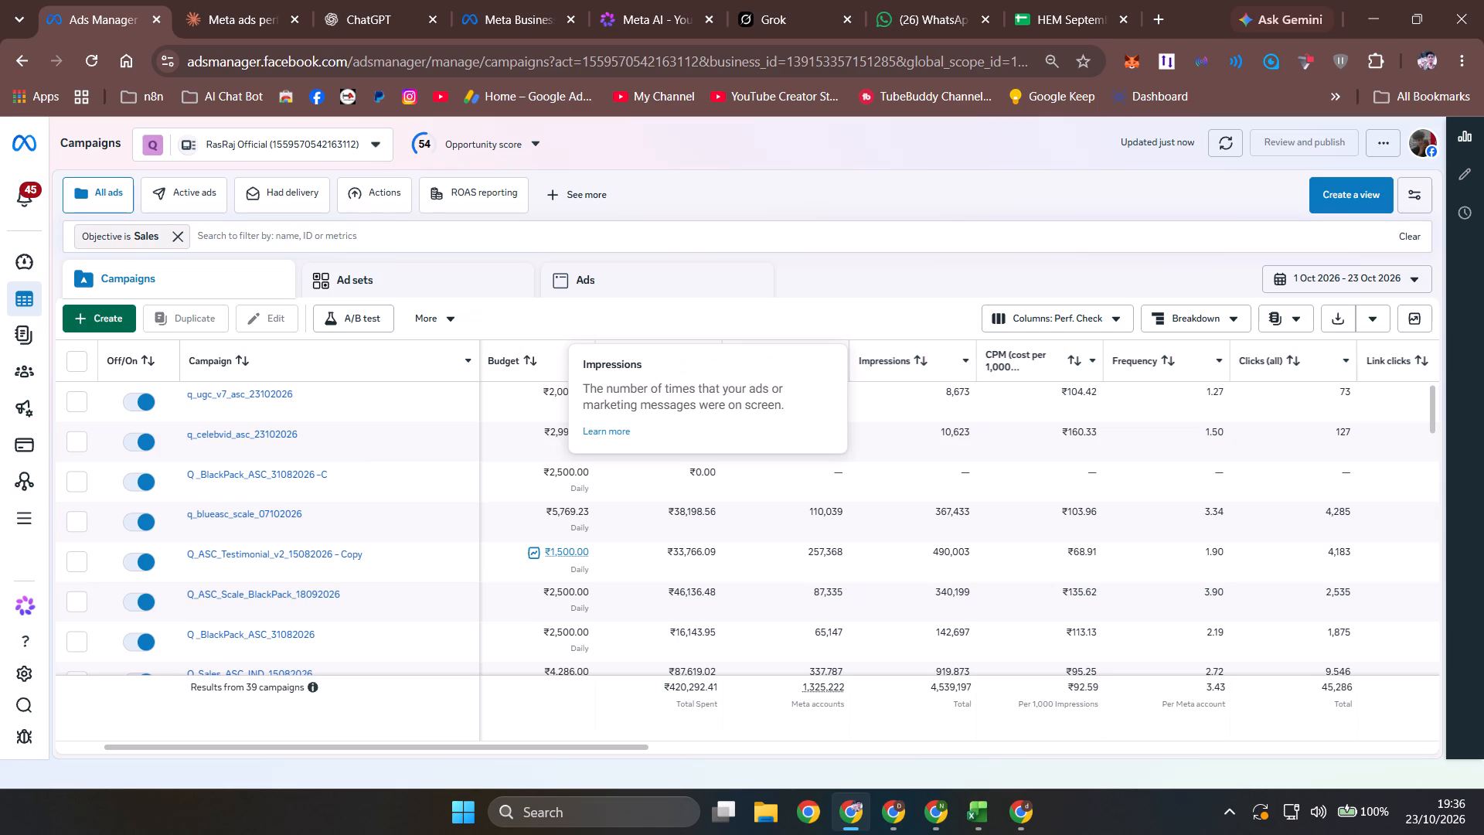
Set the campaign reporting date range to Today.
{"action": "left_click", "coordinate": [1390, 281]}
{"action": "left_click", "coordinate": [893, 347]}
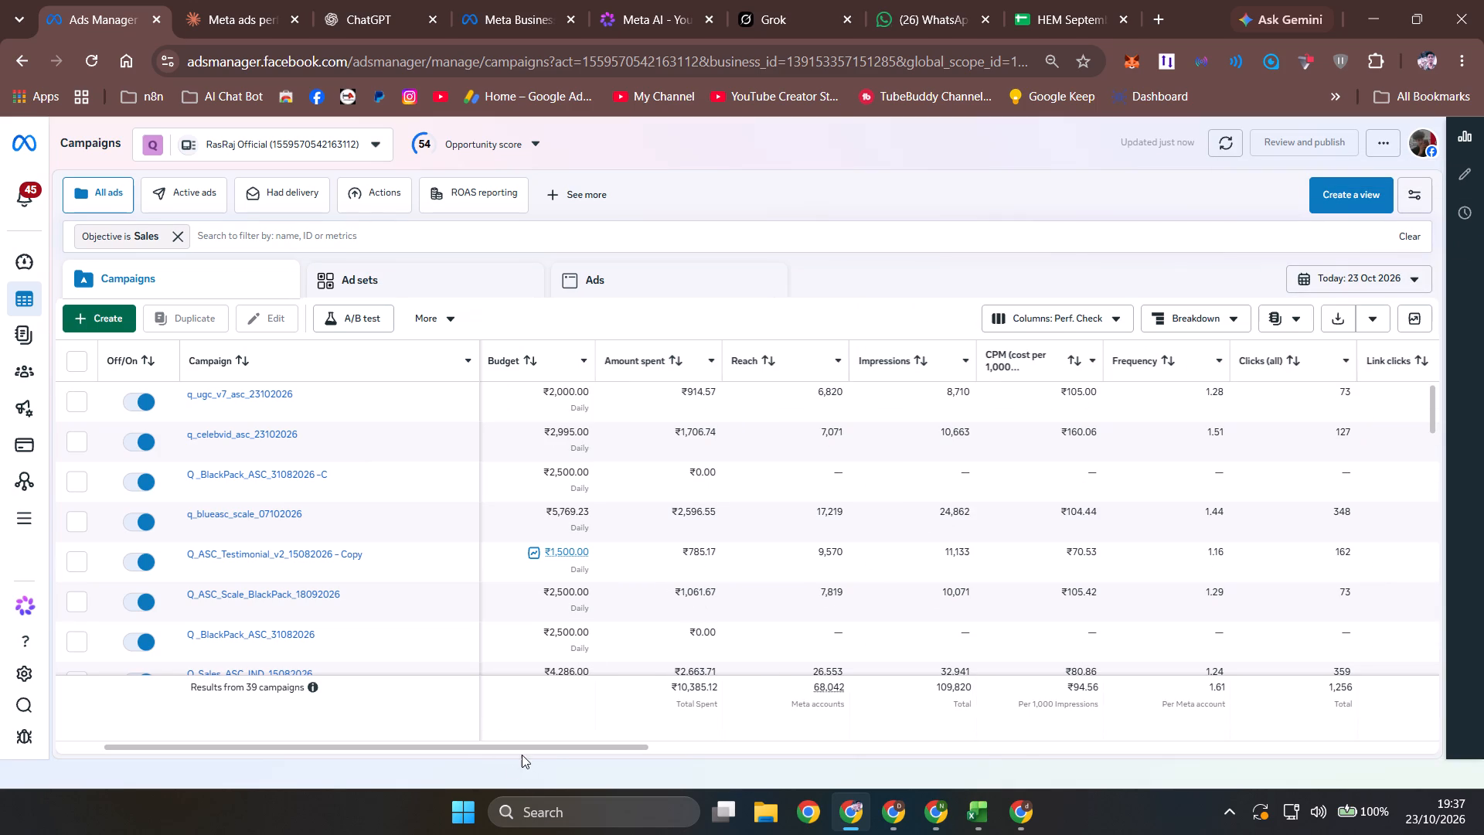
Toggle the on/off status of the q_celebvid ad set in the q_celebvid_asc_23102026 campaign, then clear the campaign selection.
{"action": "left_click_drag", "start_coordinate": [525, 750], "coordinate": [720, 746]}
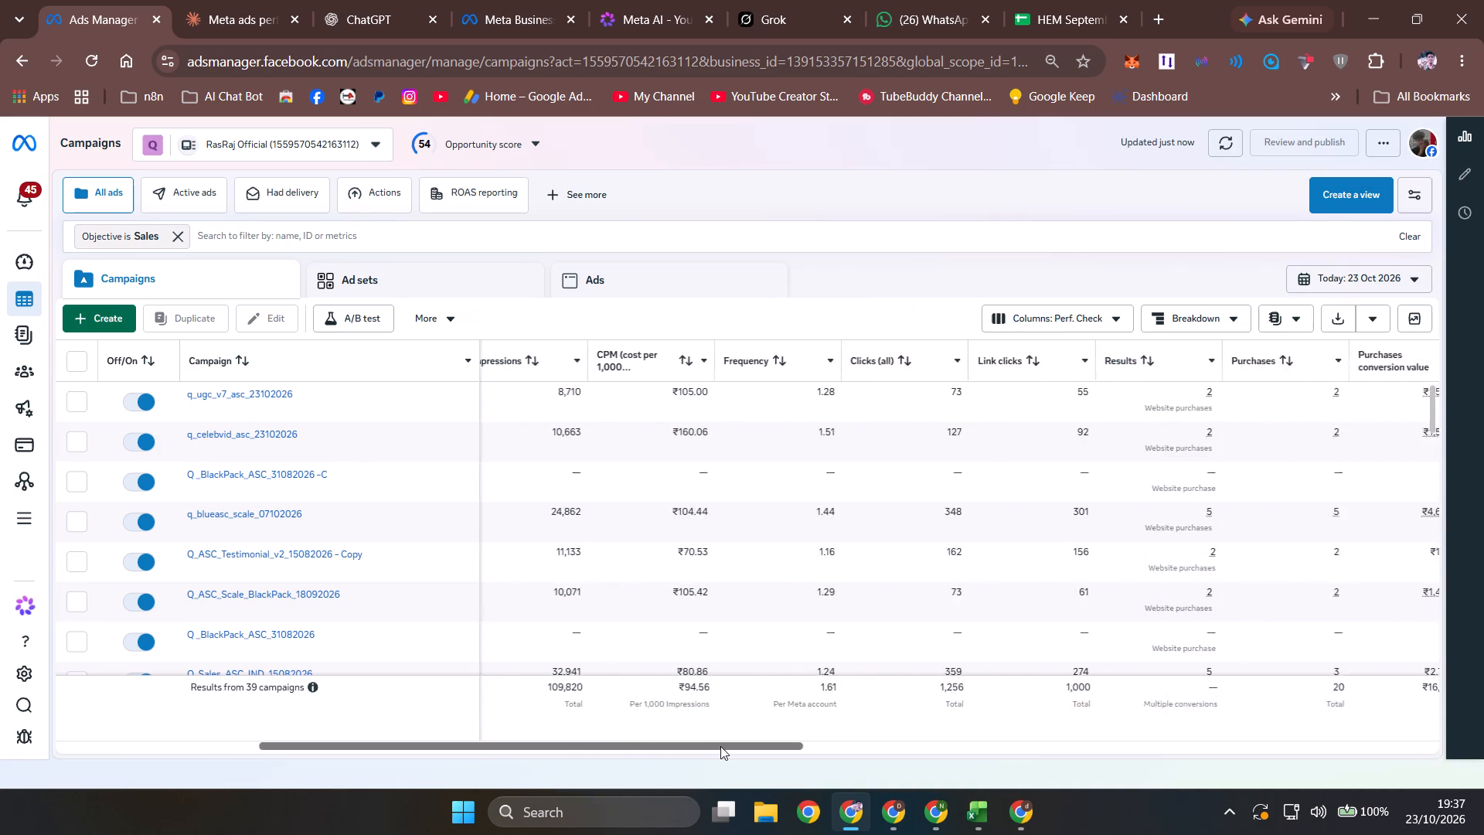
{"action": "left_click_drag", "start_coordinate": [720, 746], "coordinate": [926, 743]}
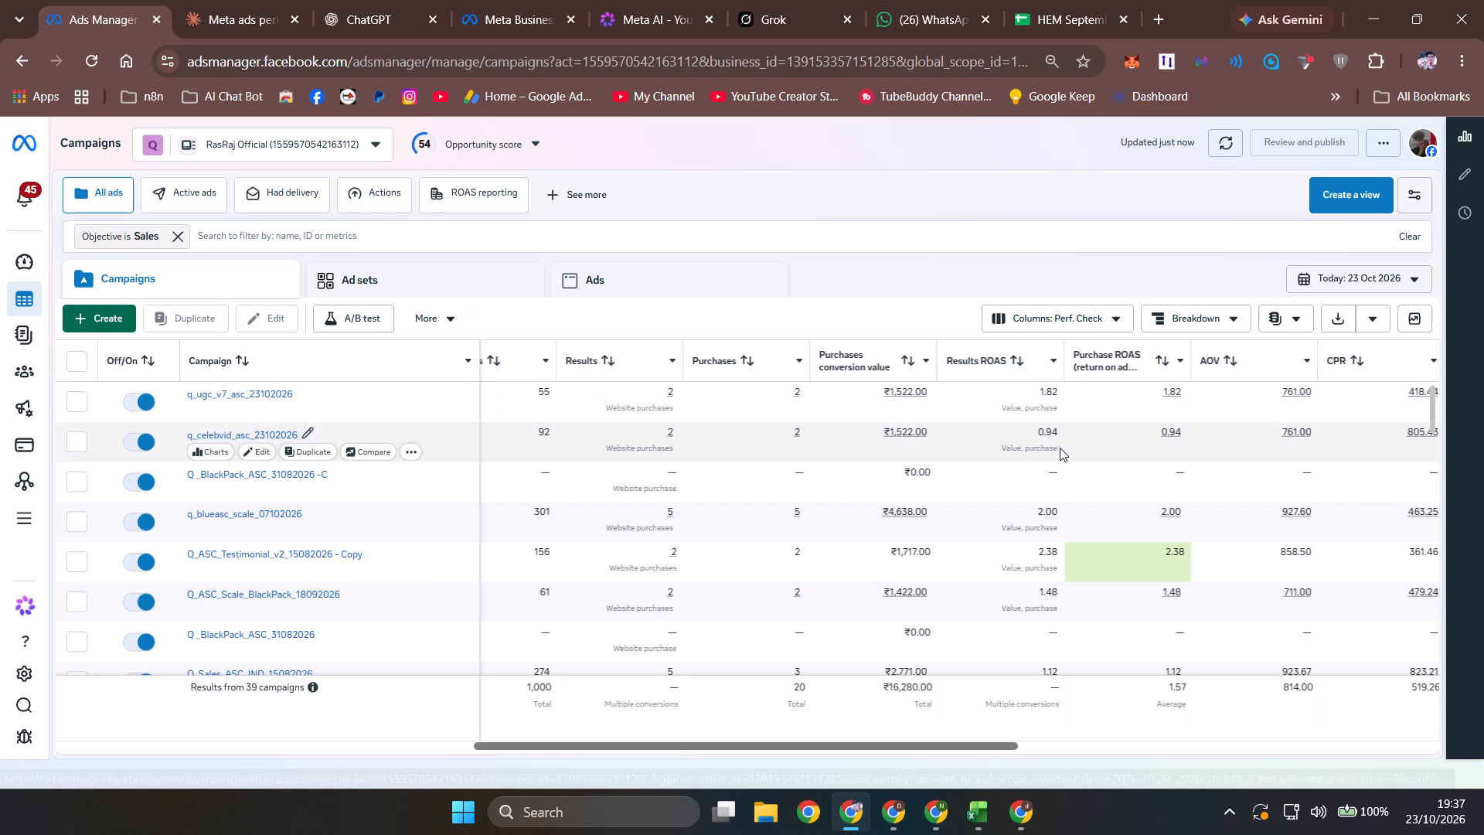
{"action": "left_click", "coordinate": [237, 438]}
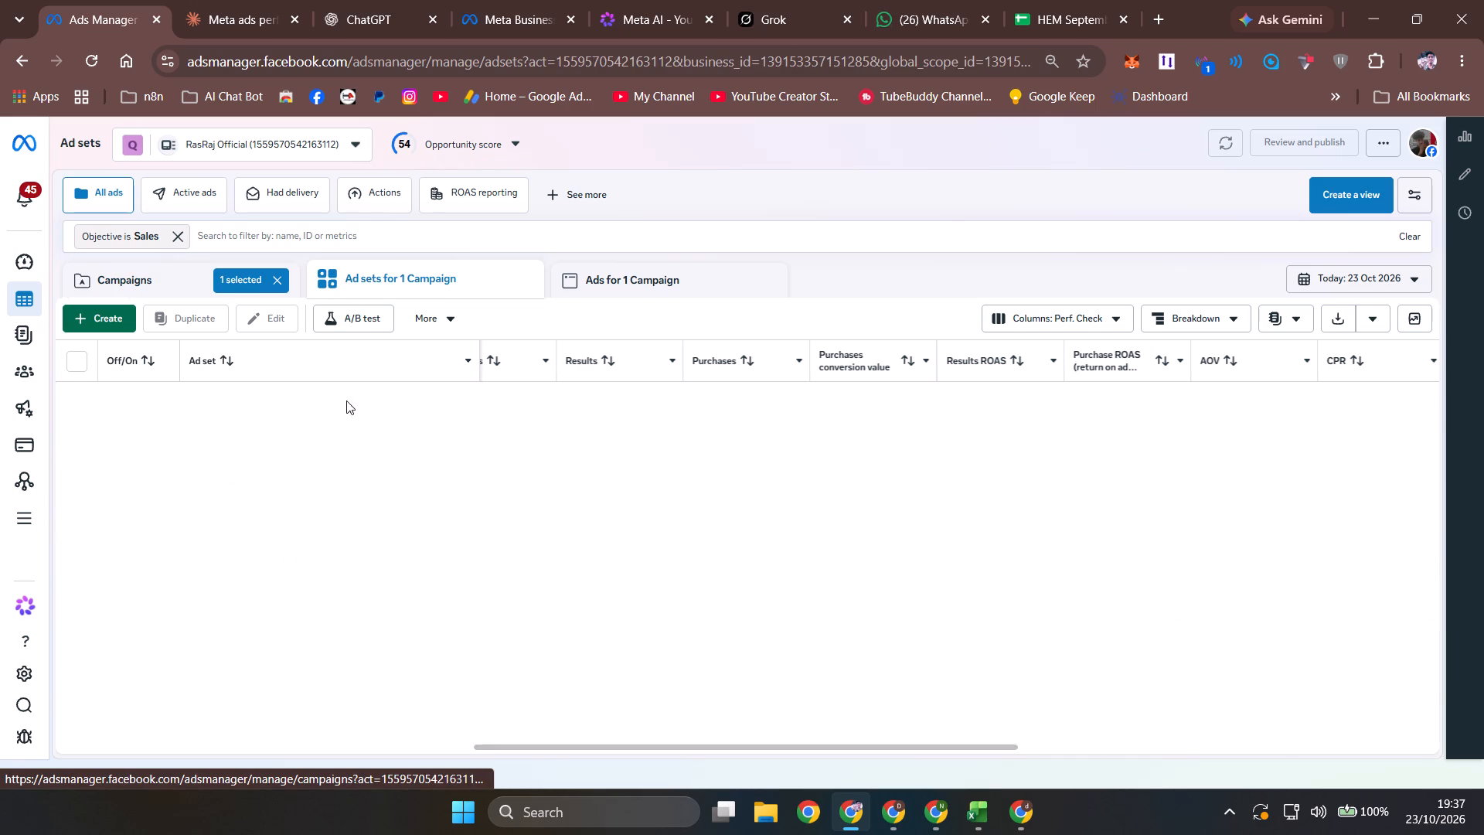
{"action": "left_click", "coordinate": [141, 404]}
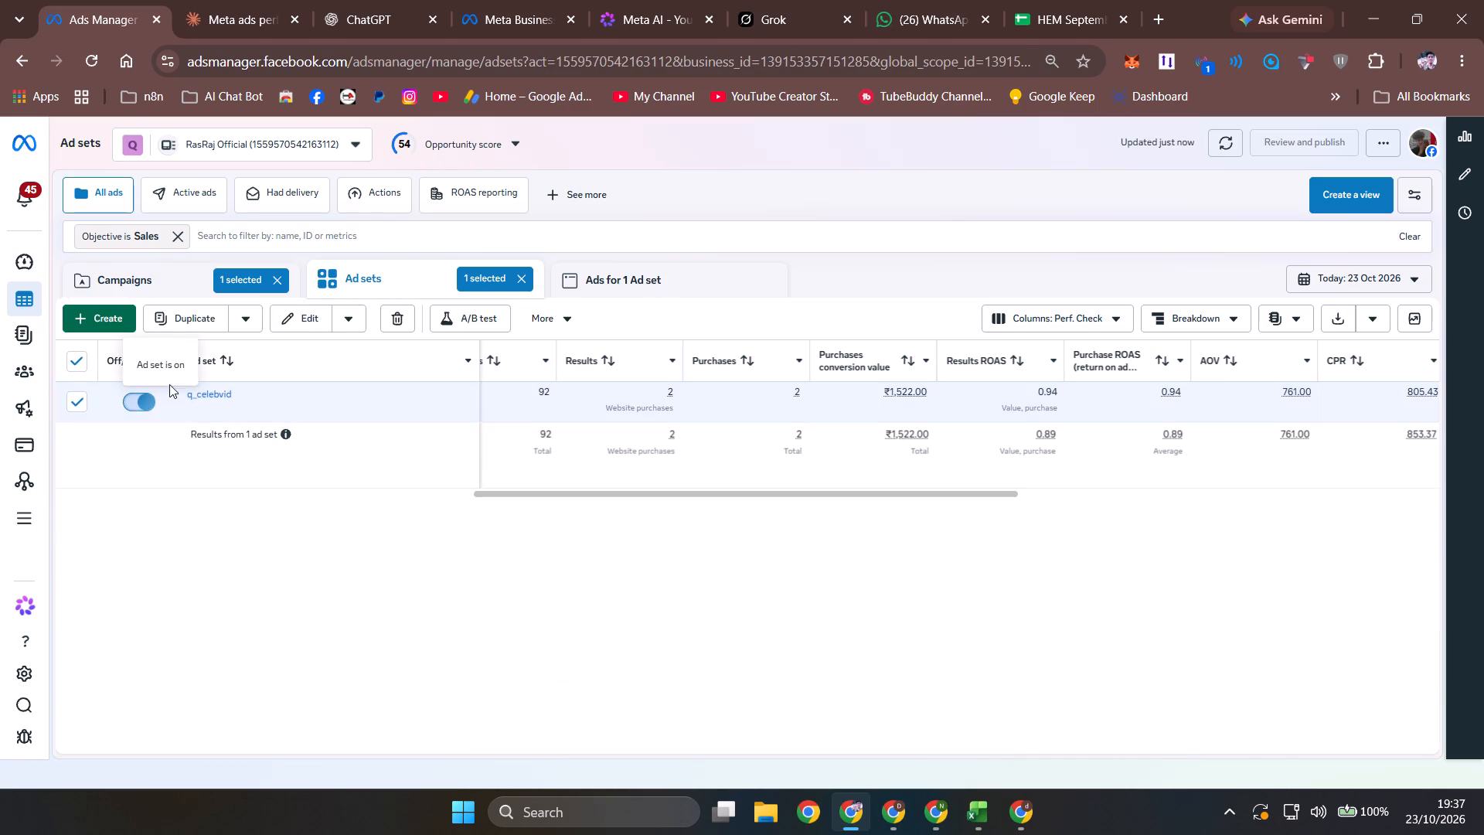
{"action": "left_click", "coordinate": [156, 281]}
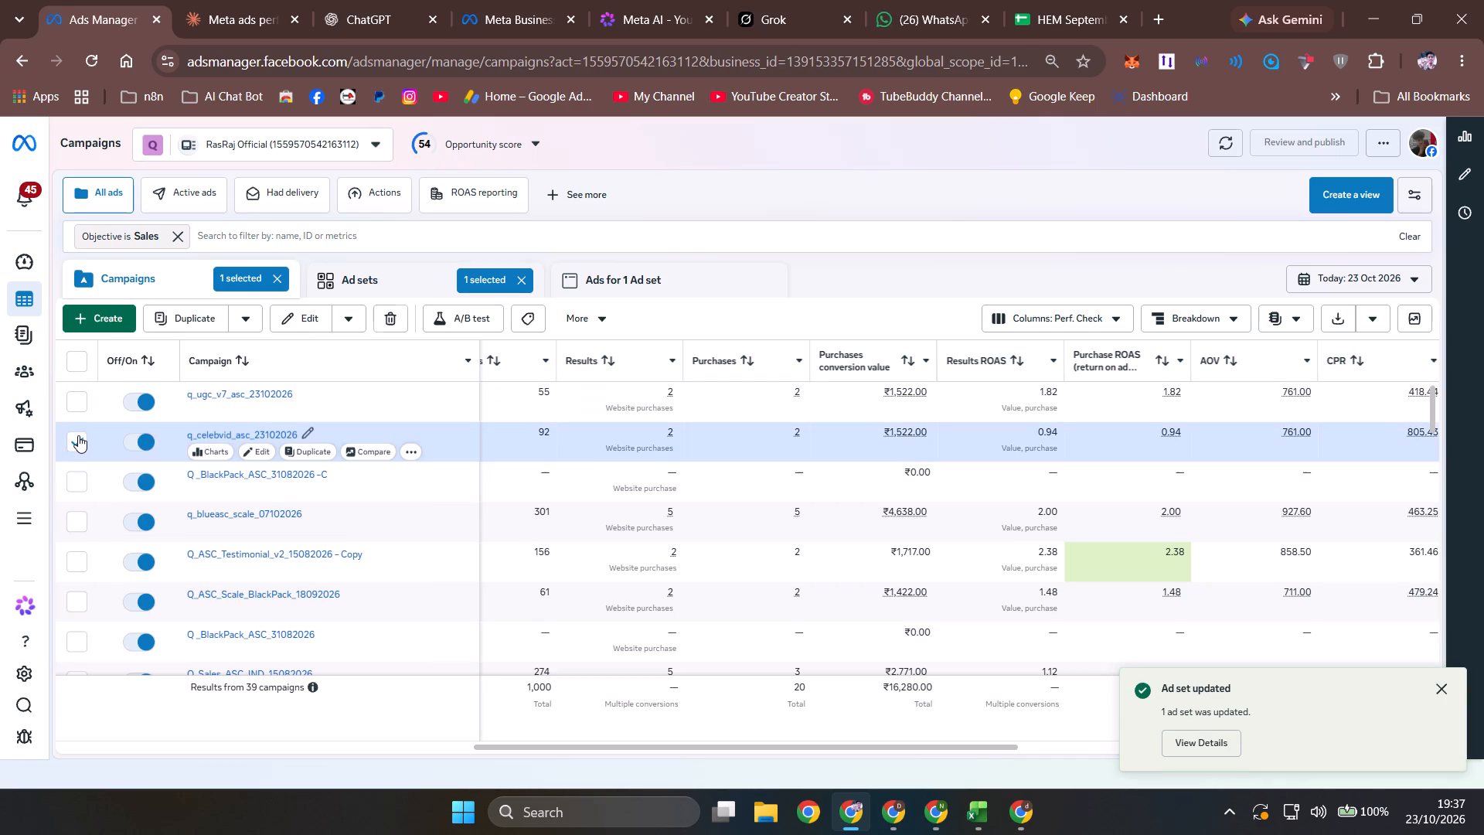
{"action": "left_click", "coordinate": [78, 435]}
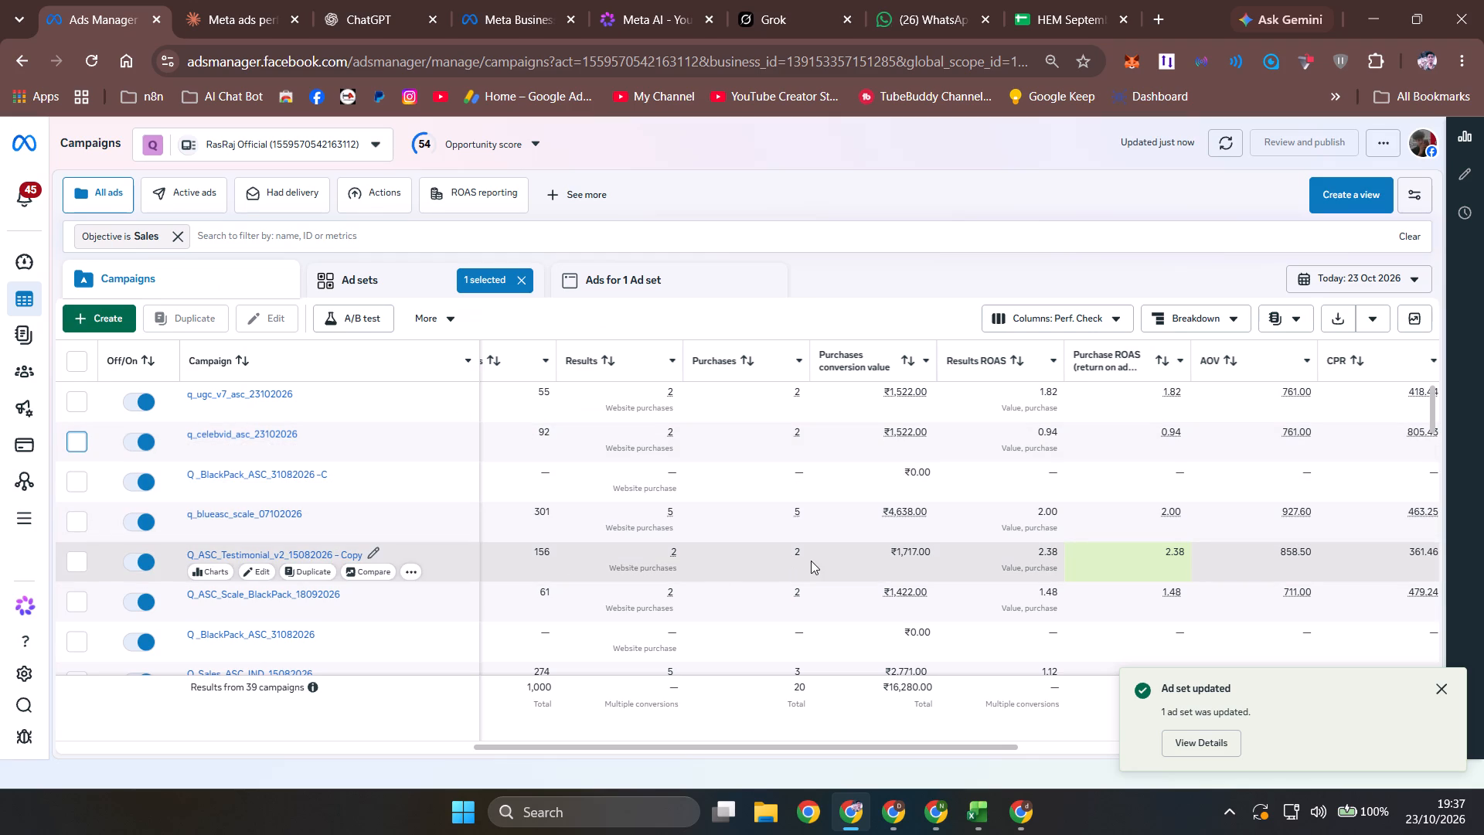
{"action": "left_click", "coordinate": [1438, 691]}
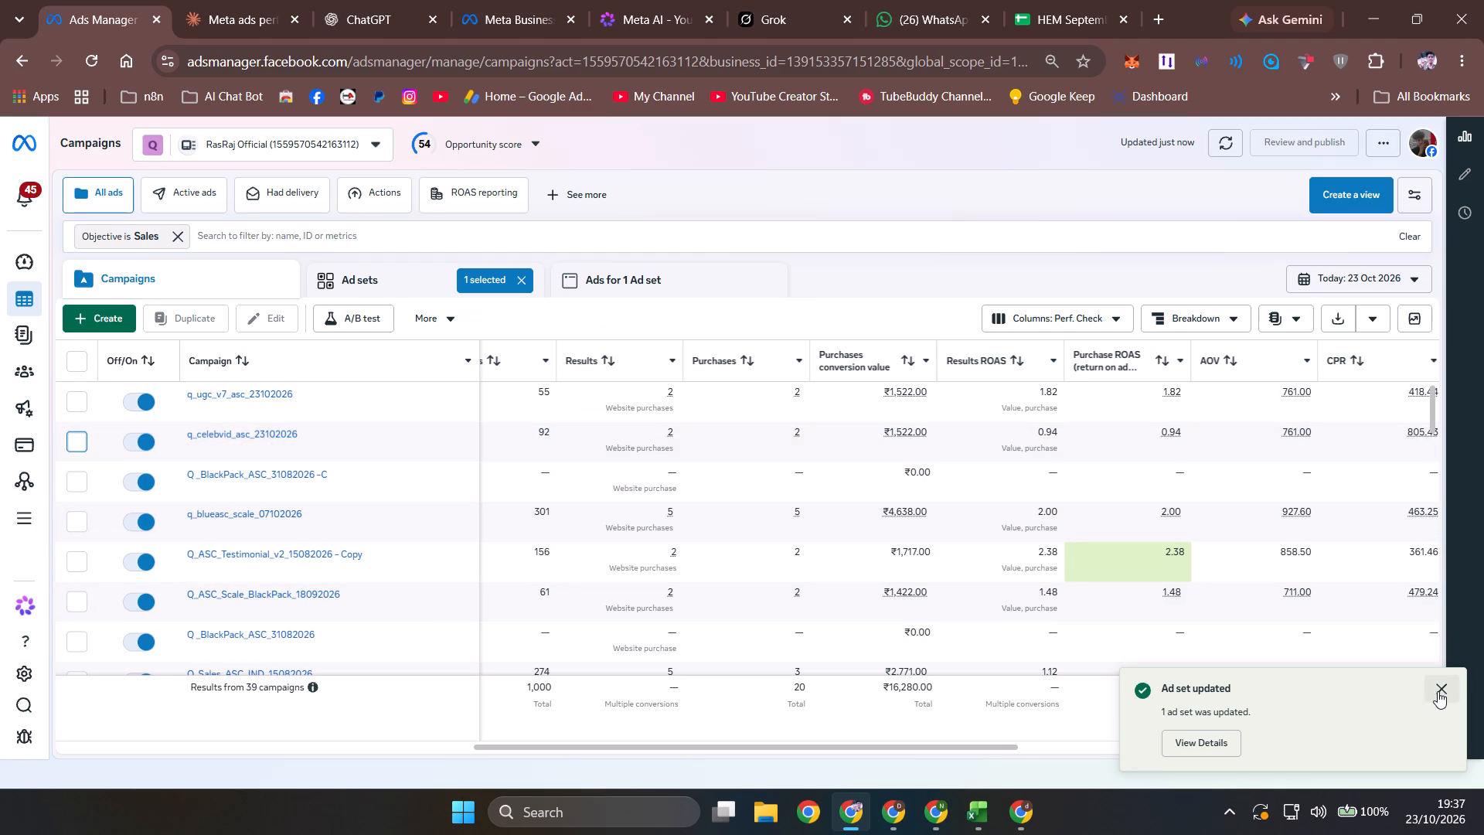
Reopen the q_celebvid_asc_23102026 campaign and check the performance of its individual ads.
{"action": "left_click", "coordinate": [222, 435]}
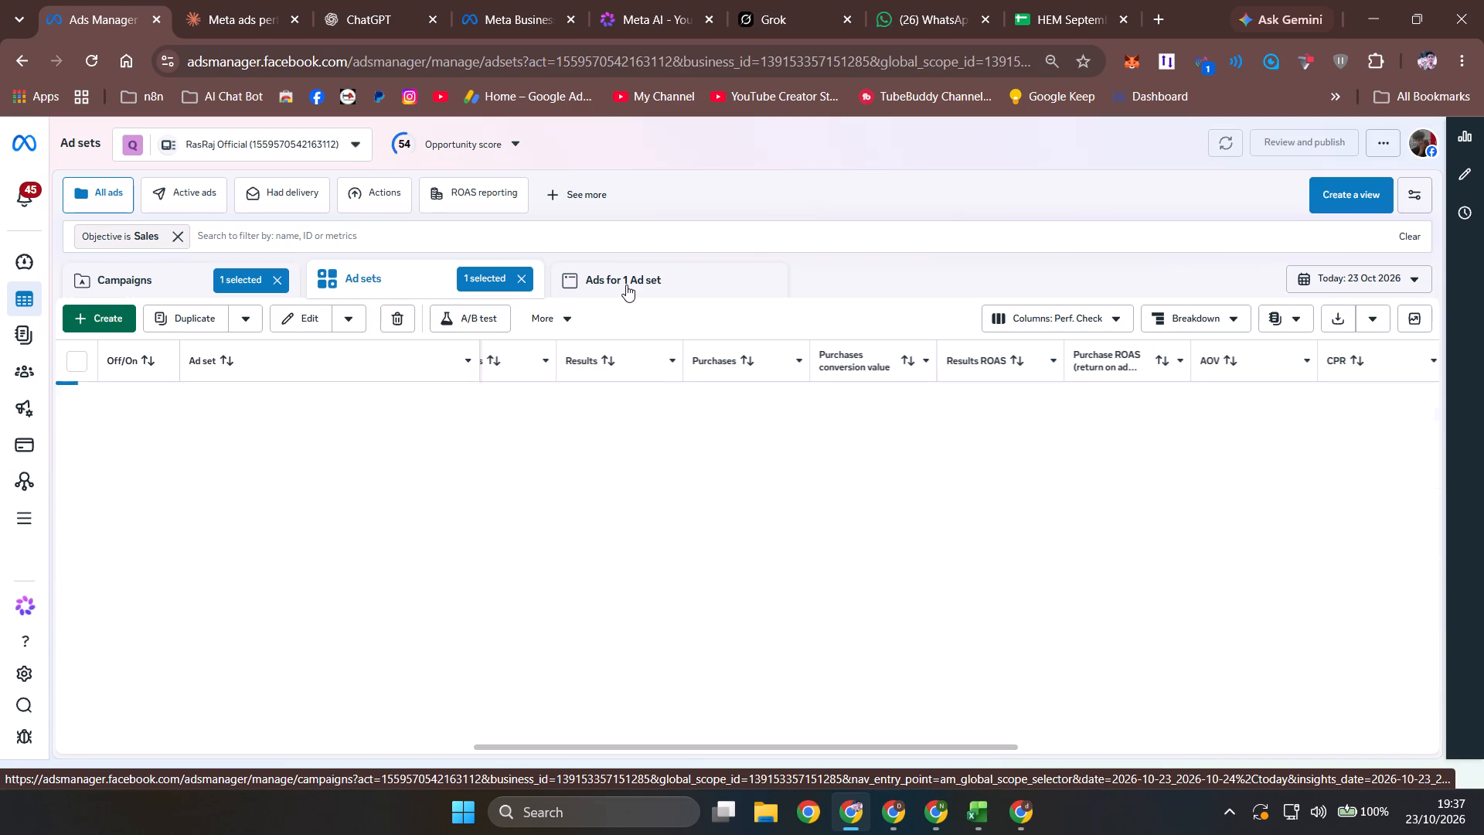
{"action": "left_click", "coordinate": [627, 282]}
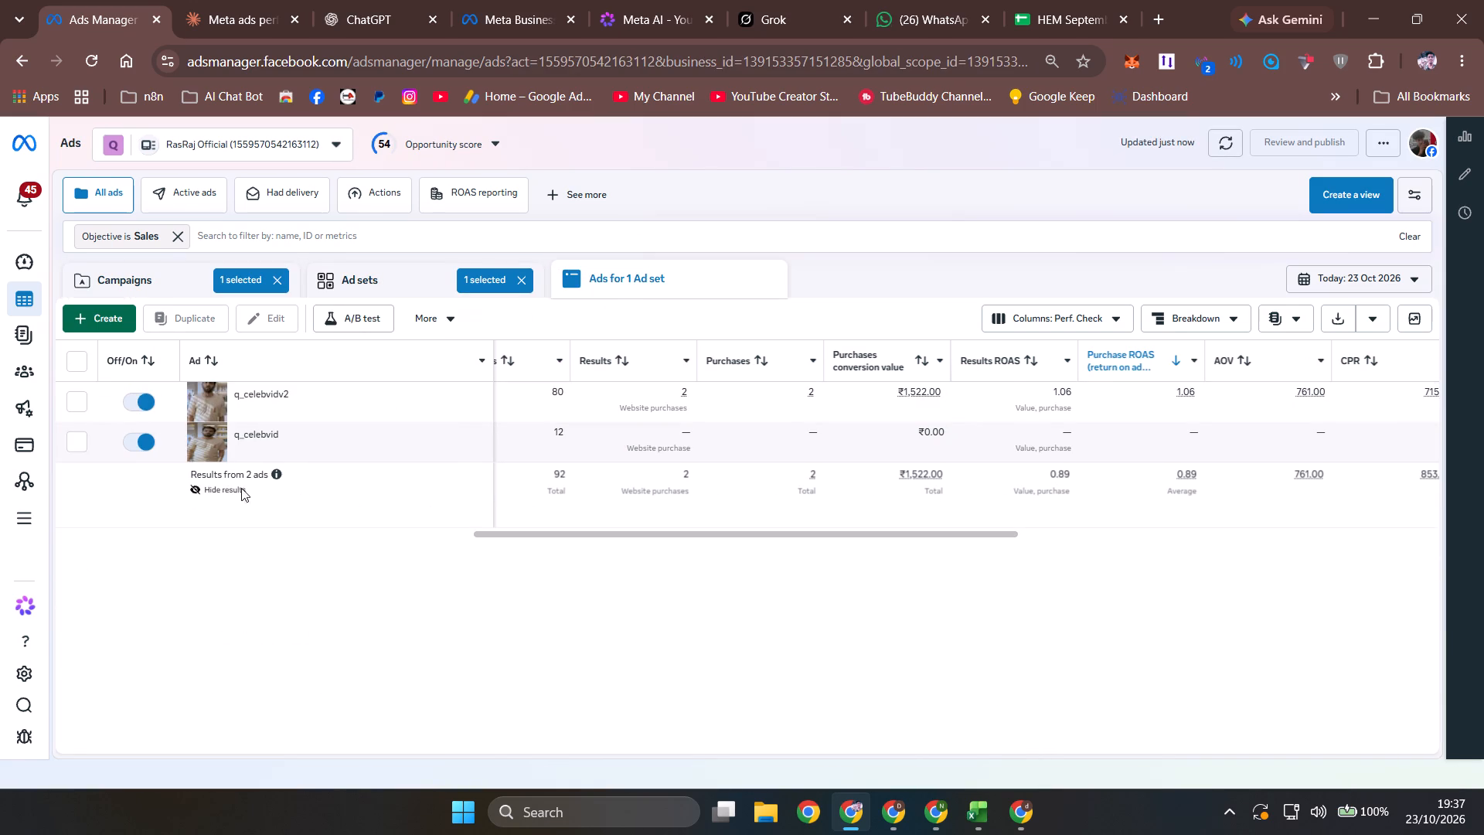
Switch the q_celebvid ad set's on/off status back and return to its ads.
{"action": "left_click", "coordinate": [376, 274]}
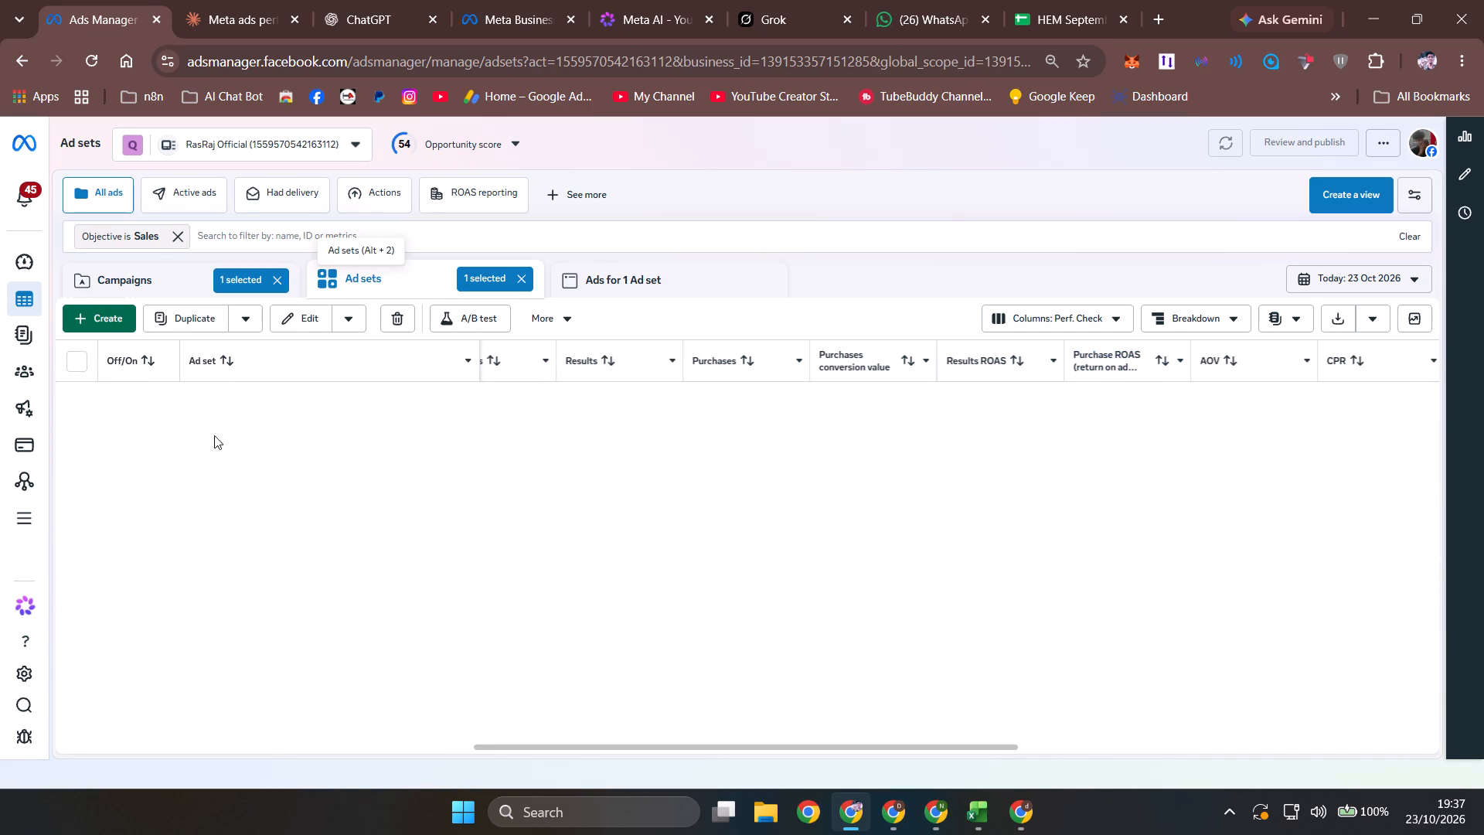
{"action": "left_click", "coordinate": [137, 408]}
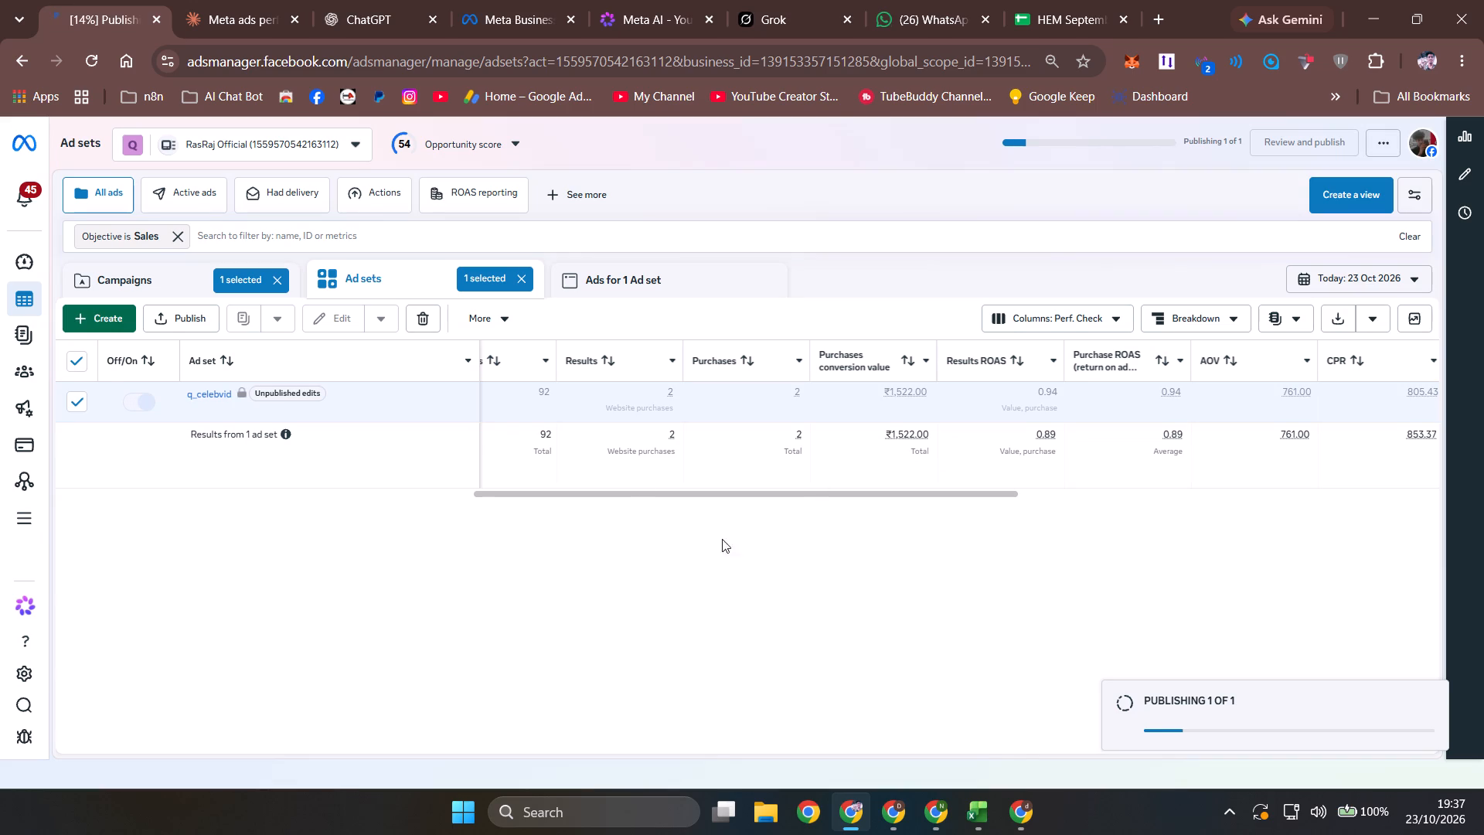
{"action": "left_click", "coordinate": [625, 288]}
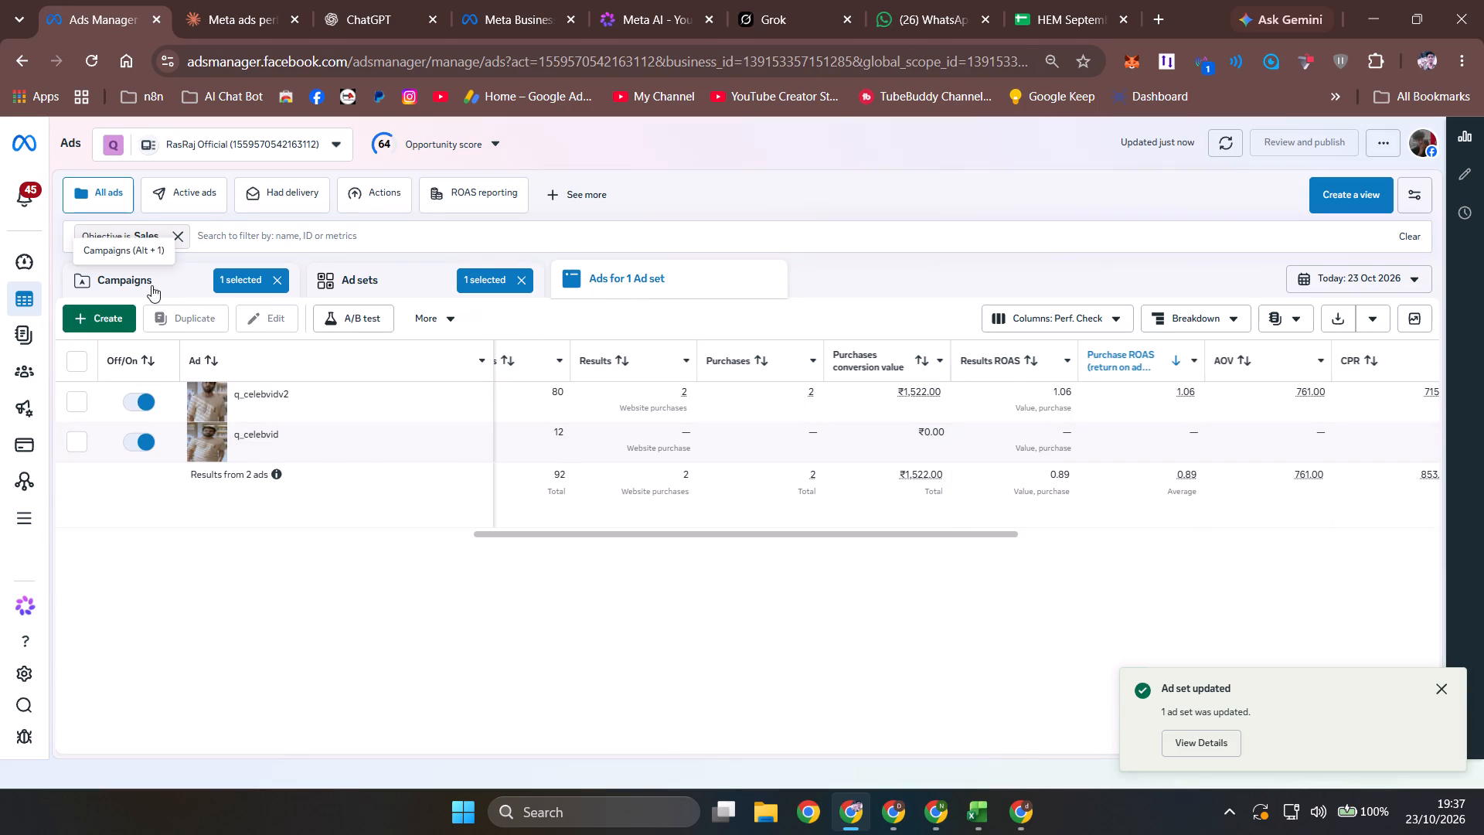
Switch to RasRaj's Shopify analytics and set the reporting period to January 1–October 23, 2026.
{"action": "left_click", "coordinate": [902, 828]}
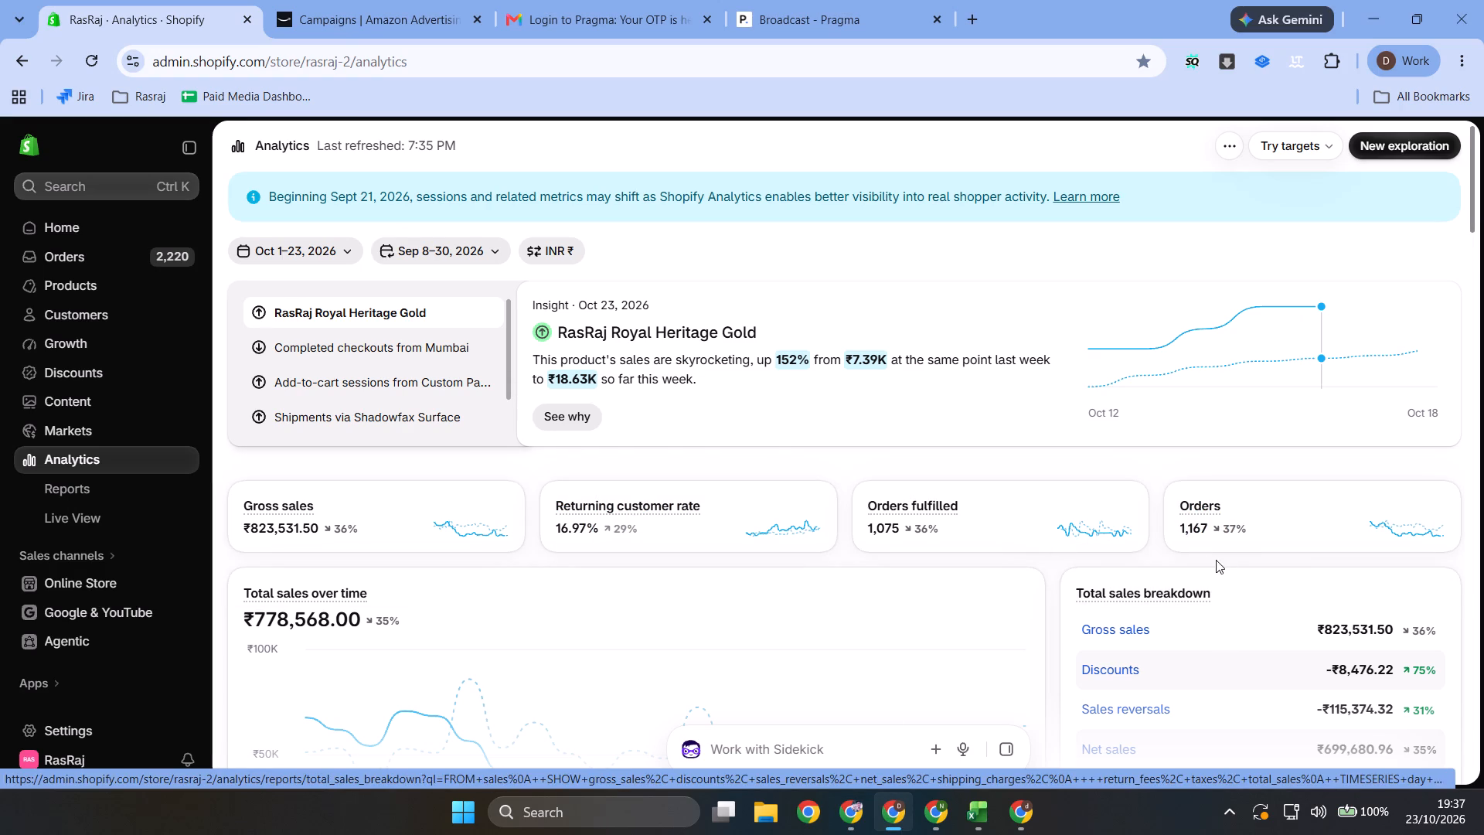
{"action": "left_click", "coordinate": [304, 252]}
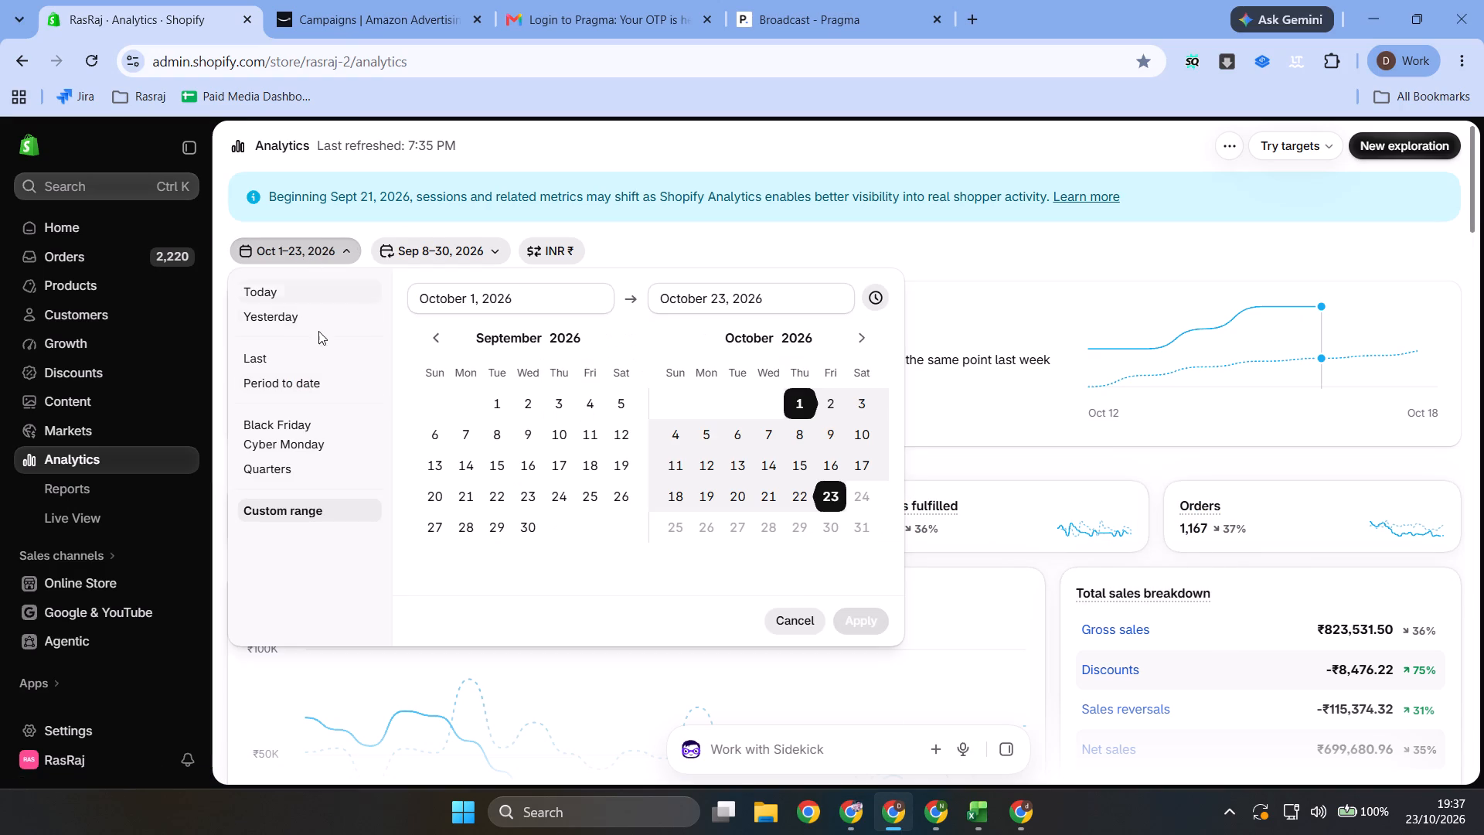
{"action": "left_click", "coordinate": [466, 303]}
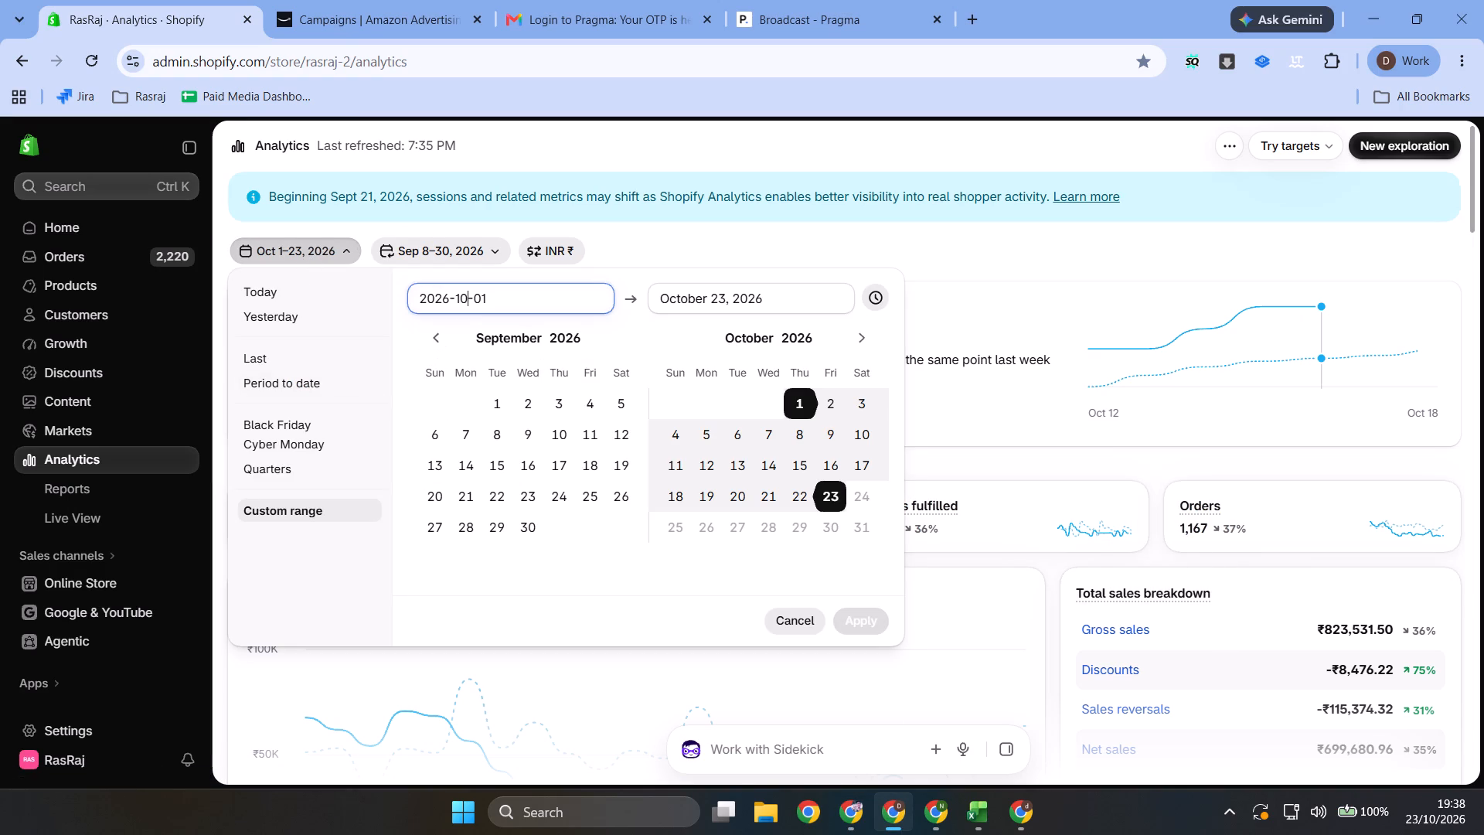
{"action": "key", "text": "BackSpace"}
{"action": "key", "text": "BackSpace"}
{"action": "type", "text": "01"}
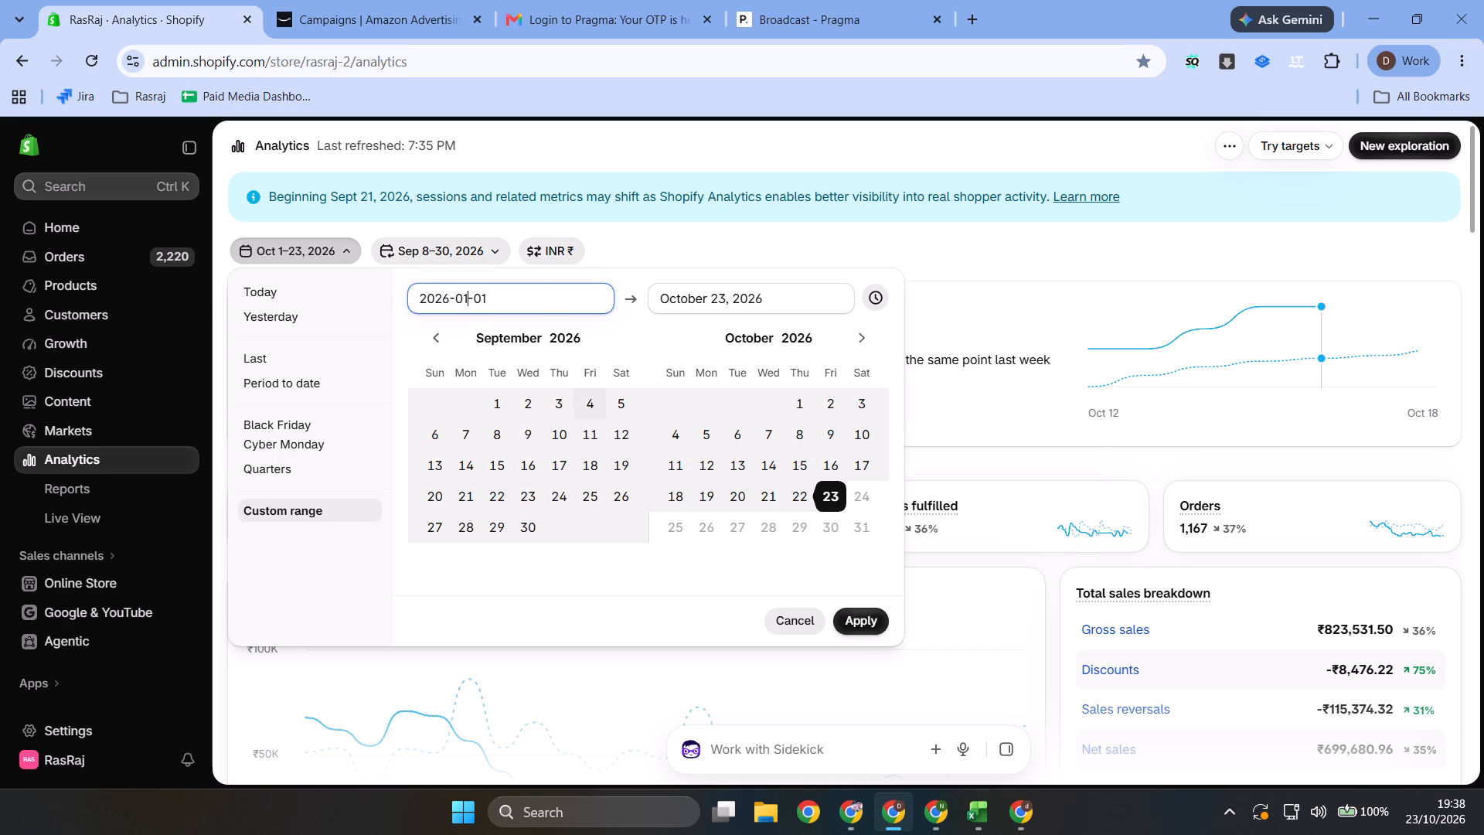
{"action": "left_click", "coordinate": [558, 297]}
{"action": "key", "text": "Return"}
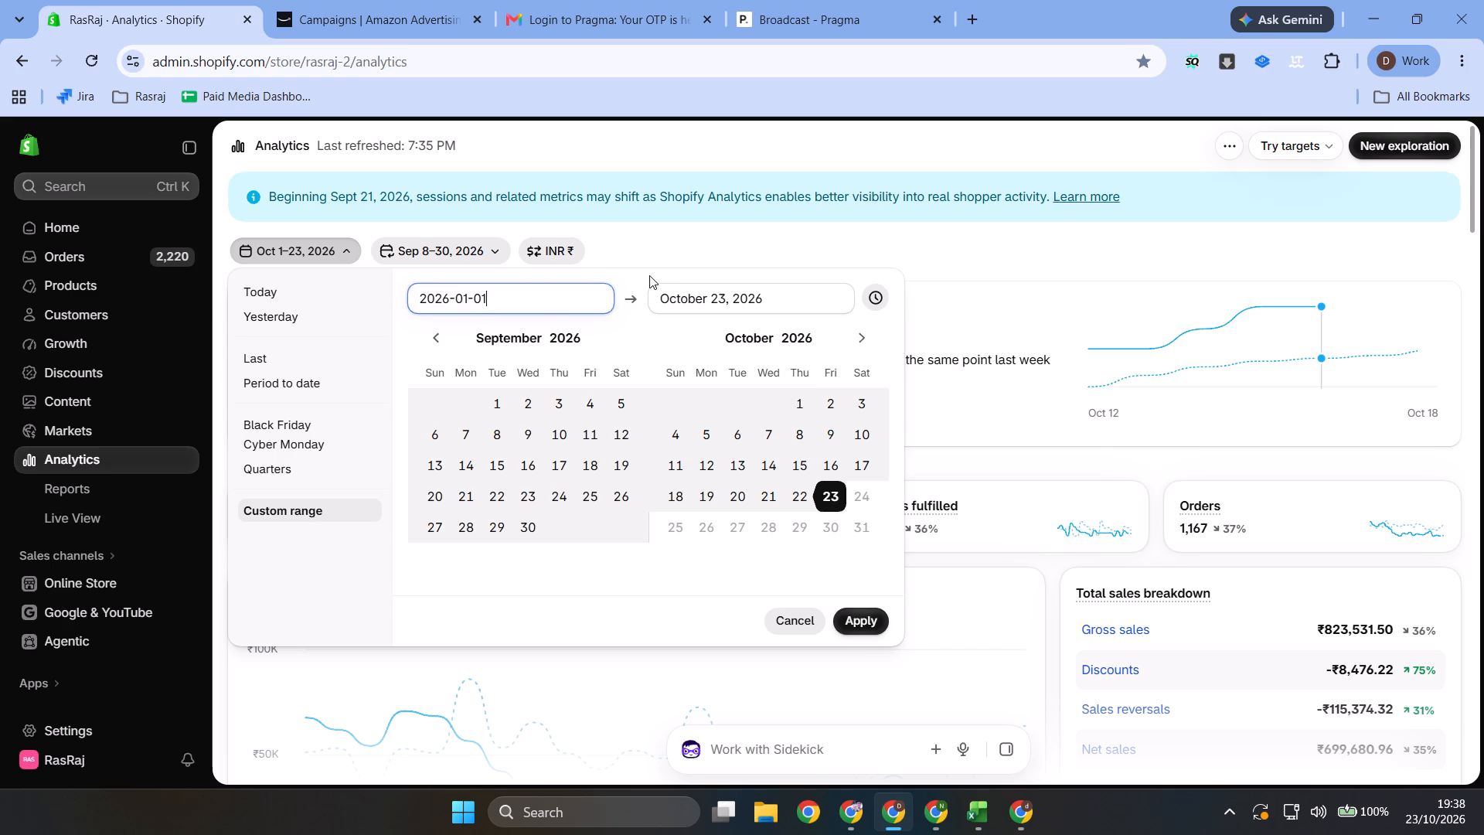
{"action": "left_click", "coordinate": [639, 275]}
{"action": "left_click", "coordinate": [854, 619]}
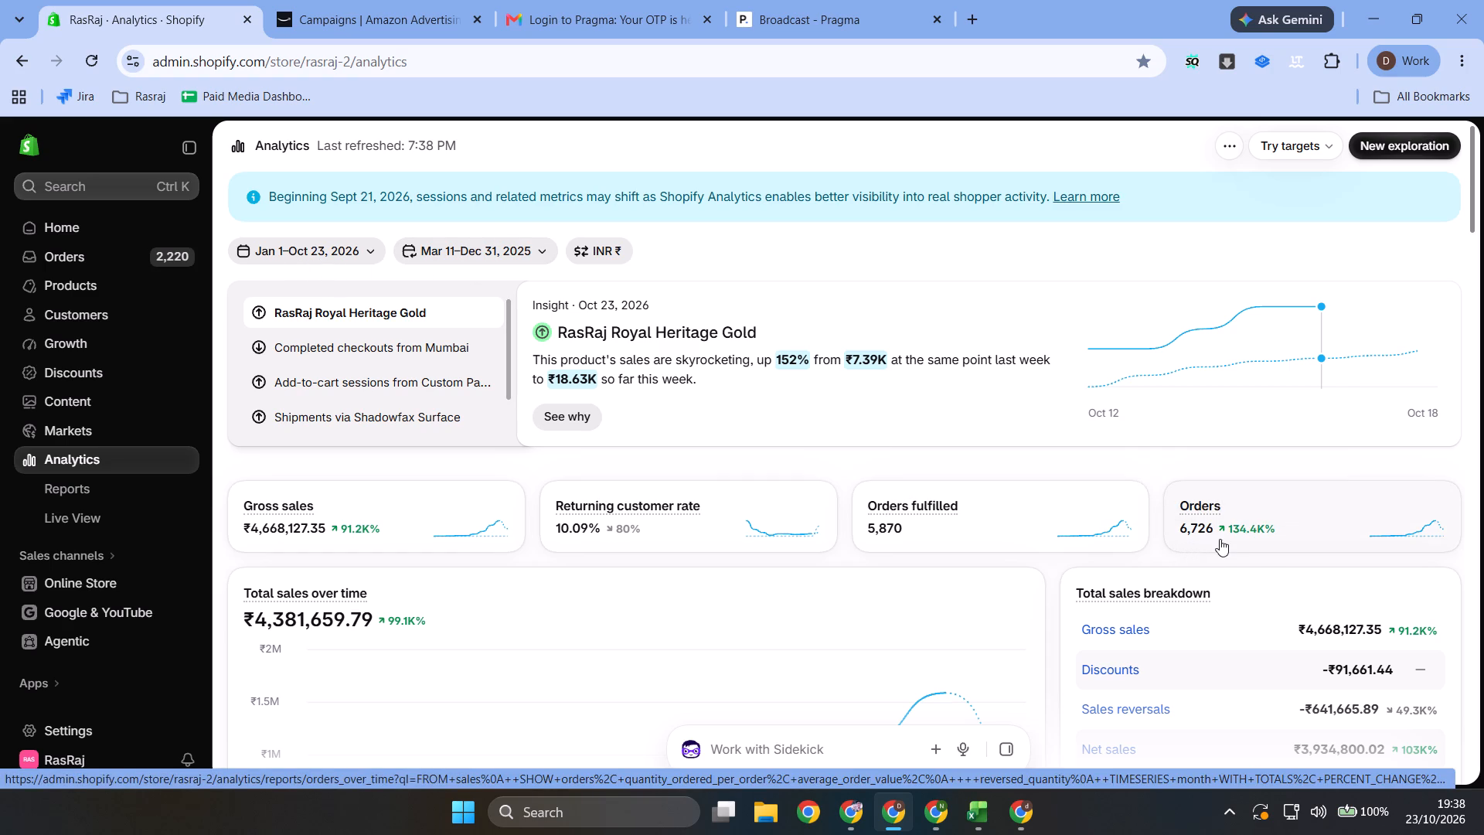
Set the Shopify analytics reporting period to September 1–30, 2026 and review the sales figures.
{"action": "left_click", "coordinate": [330, 253]}
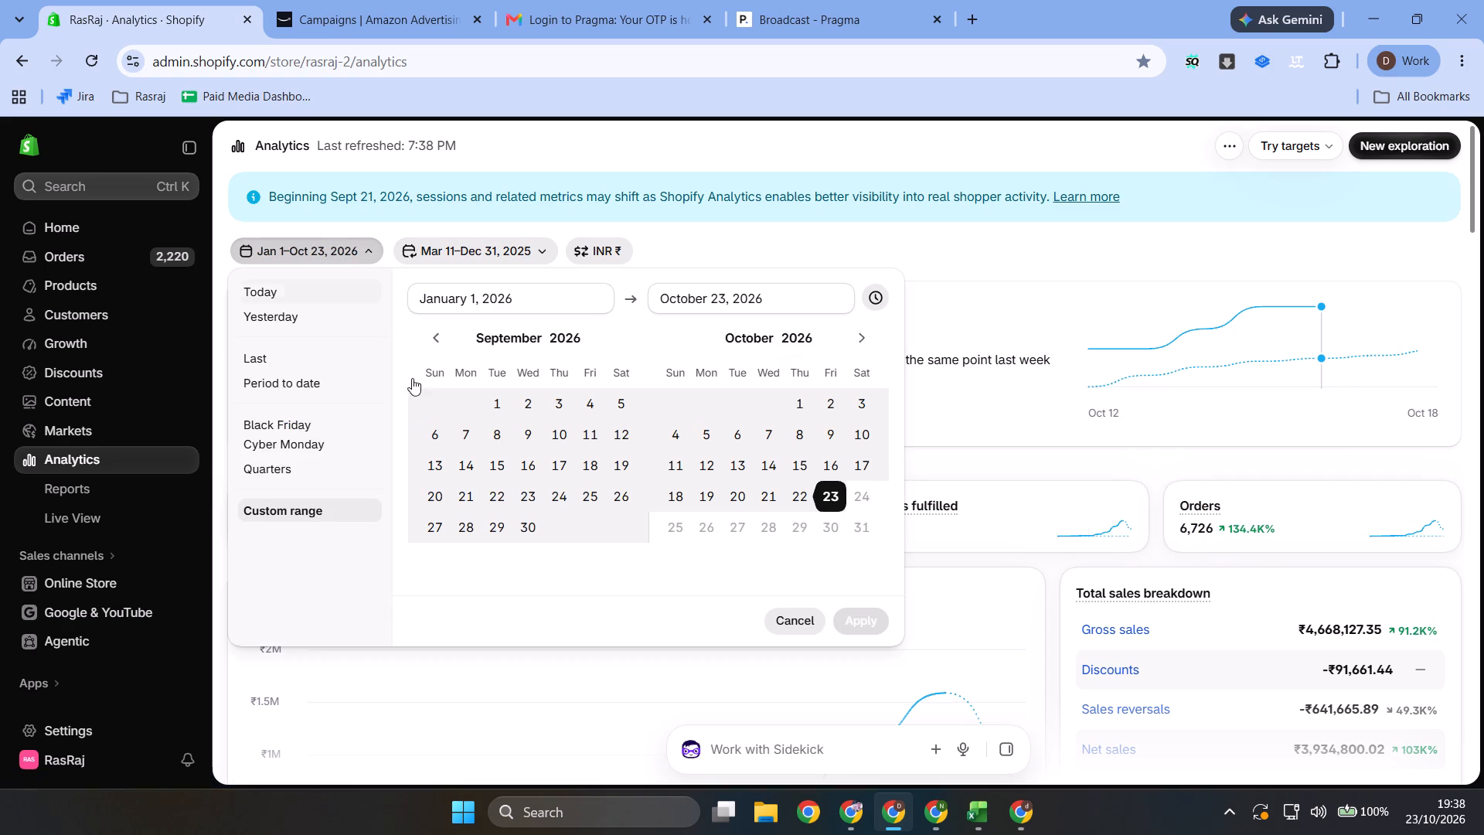
{"action": "left_click", "coordinate": [497, 401]}
{"action": "left_click", "coordinate": [521, 525]}
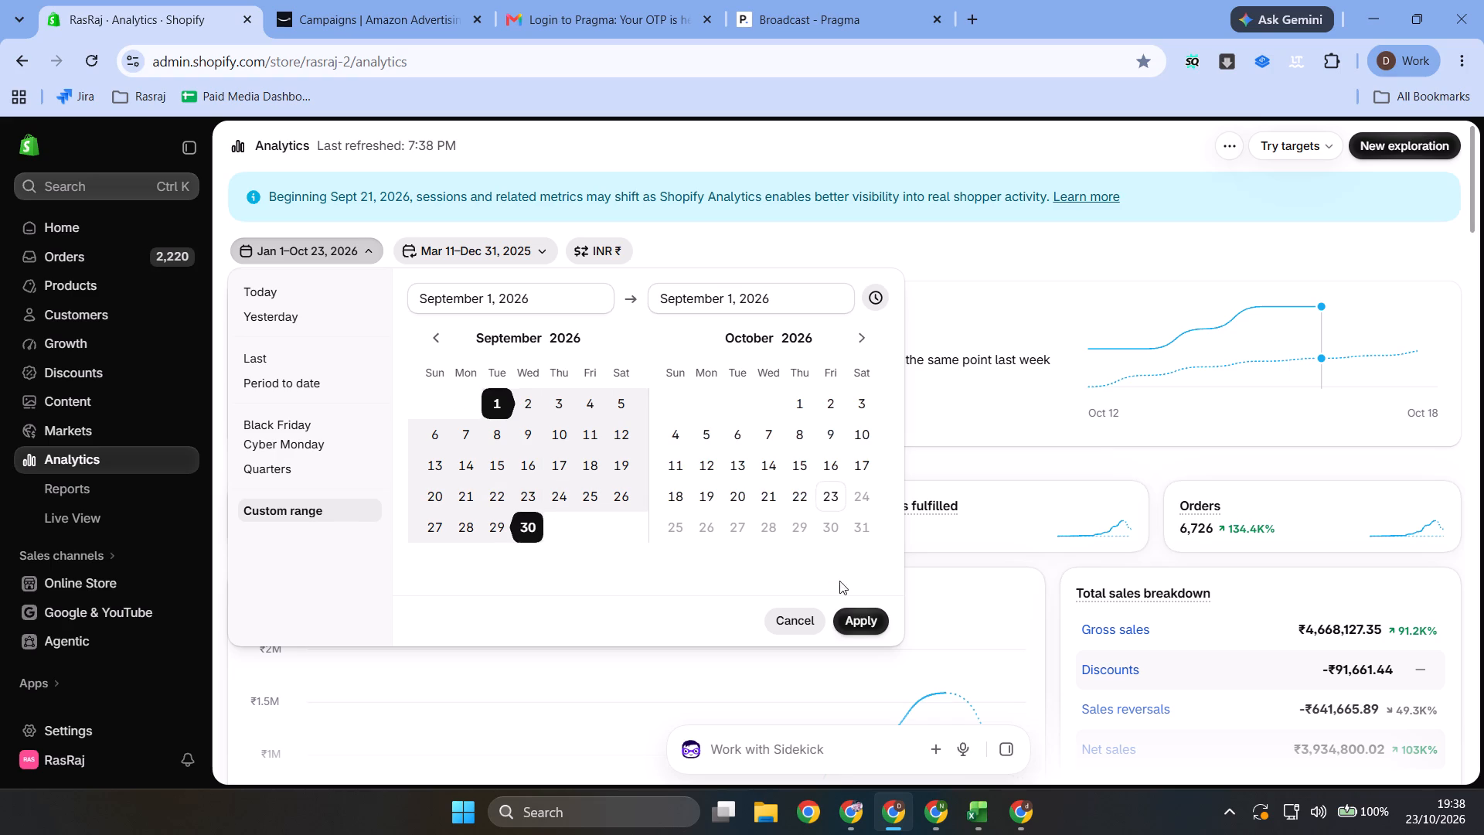
{"action": "left_click", "coordinate": [863, 619]}
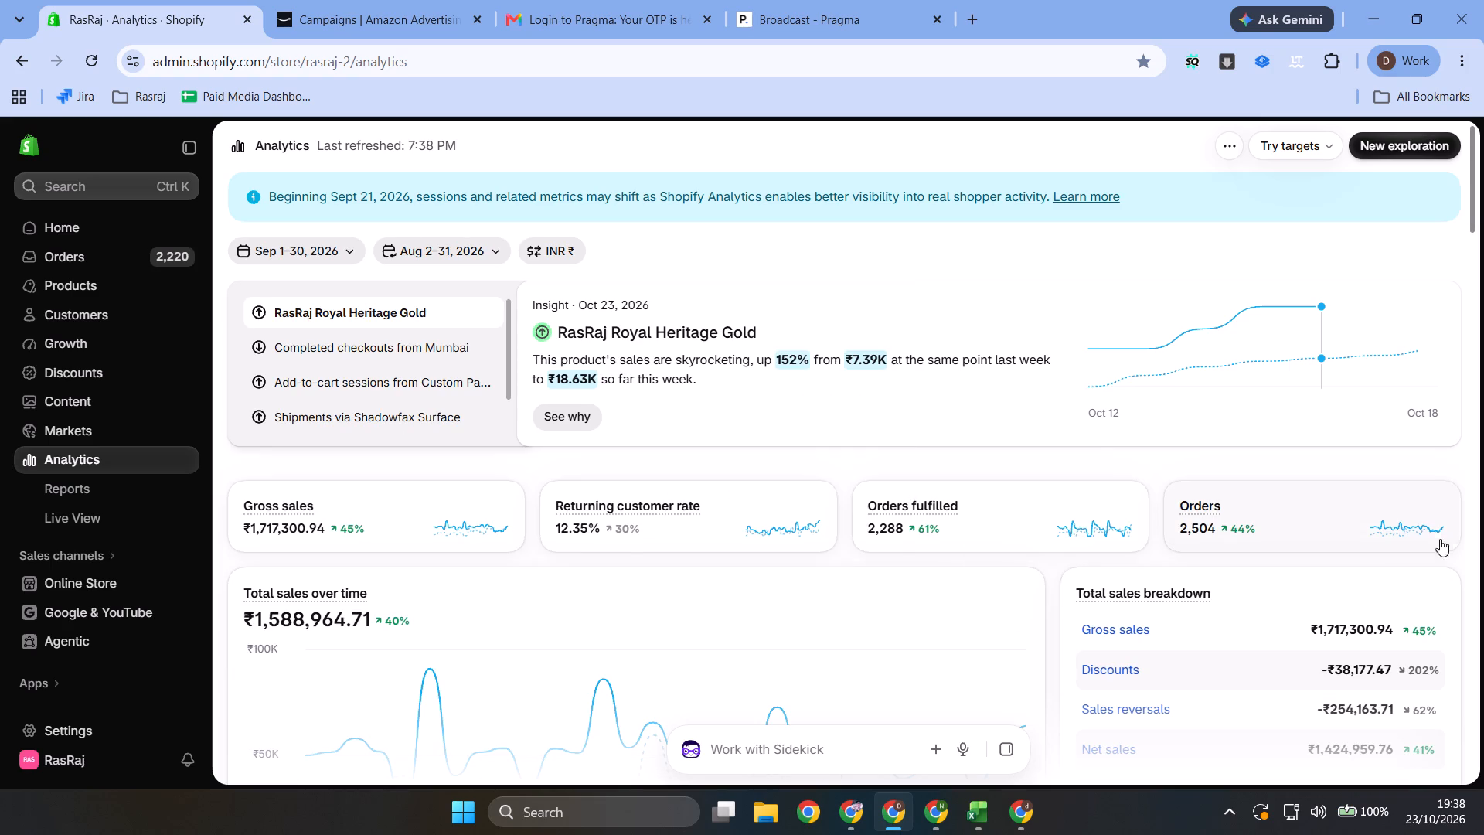
{"action": "scroll", "coordinate": [1437, 568], "scroll_direction": "down", "scroll_amount": 1}
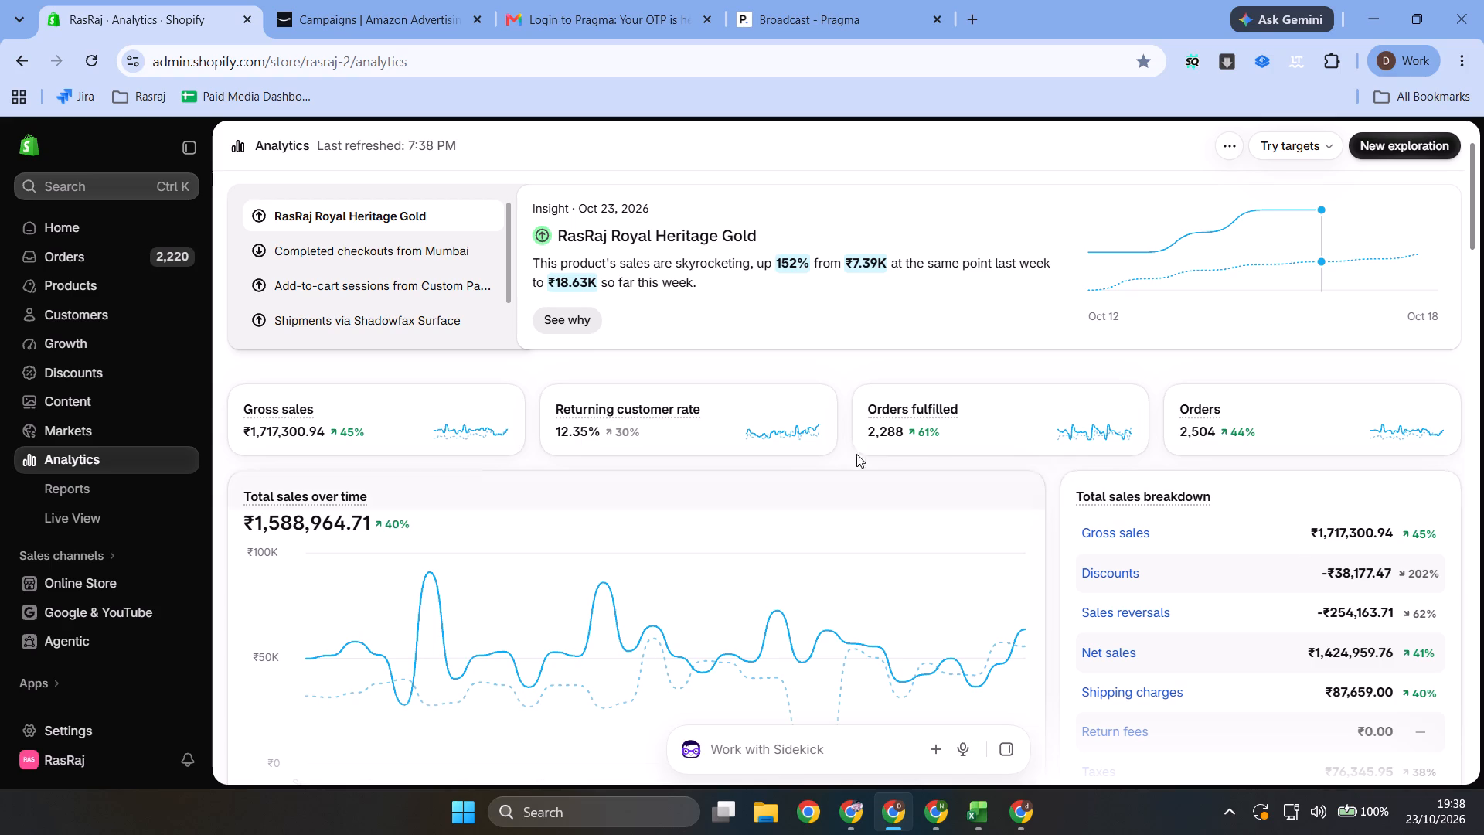
{"action": "scroll", "coordinate": [485, 425], "scroll_direction": "up", "scroll_amount": 2}
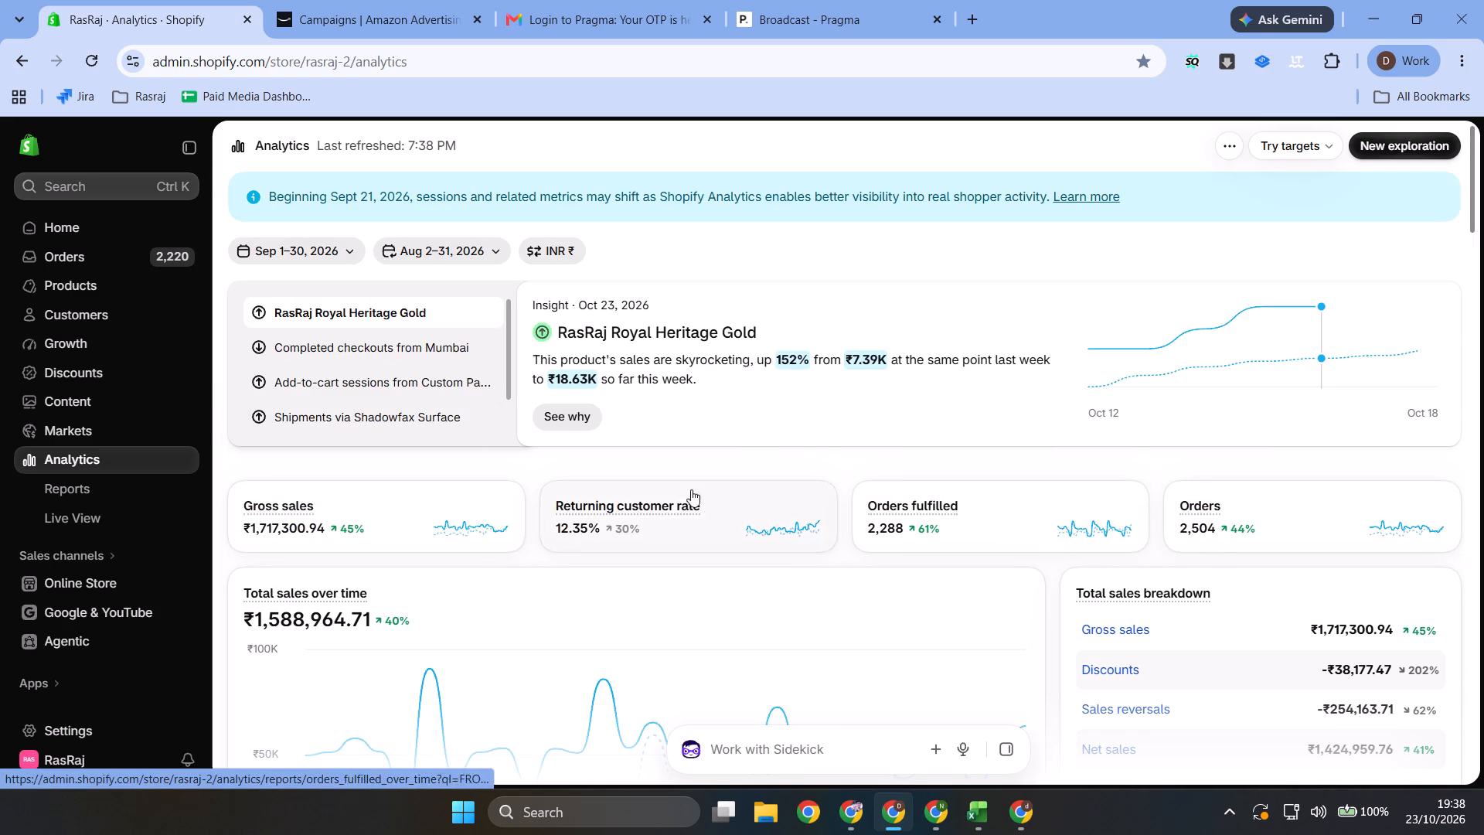
Select September 16–23, 2026 as the custom range for the Shopify analytics reporting period.
{"action": "left_click", "coordinate": [422, 252]}
{"action": "left_click", "coordinate": [291, 274]}
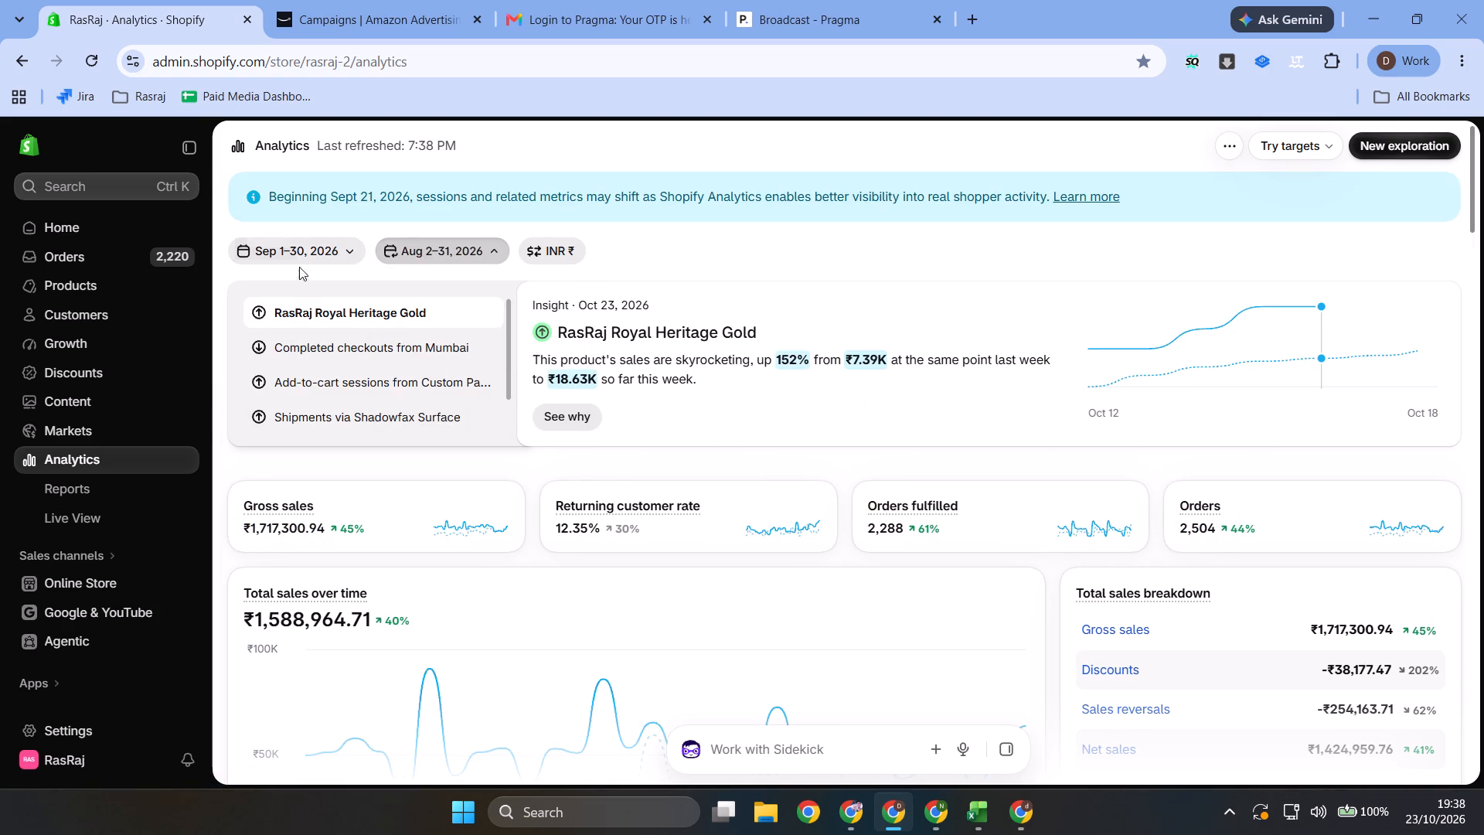
{"action": "left_click", "coordinate": [307, 258]}
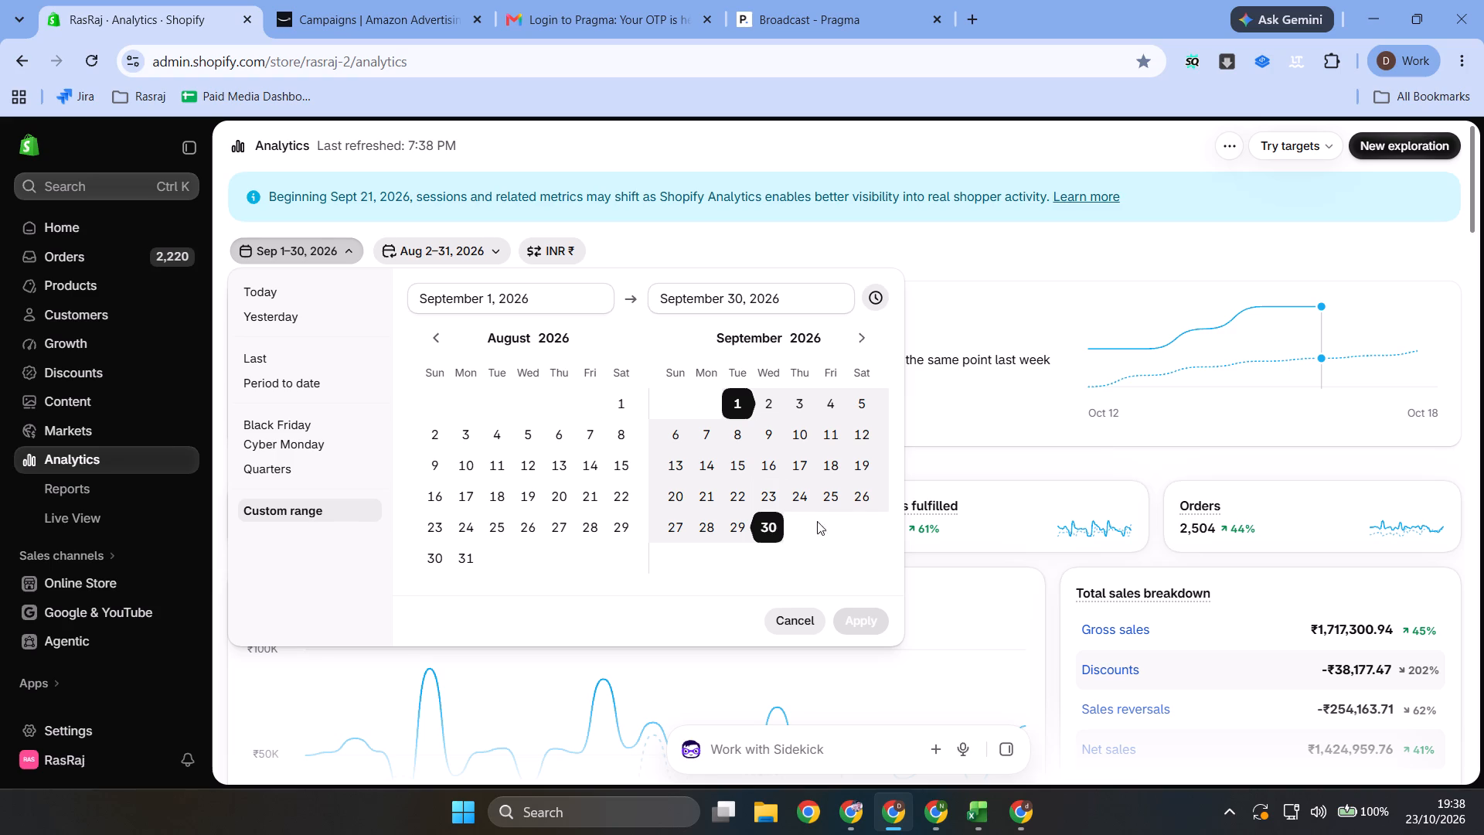
{"action": "left_click", "coordinate": [777, 496]}
{"action": "left_click", "coordinate": [771, 465]}
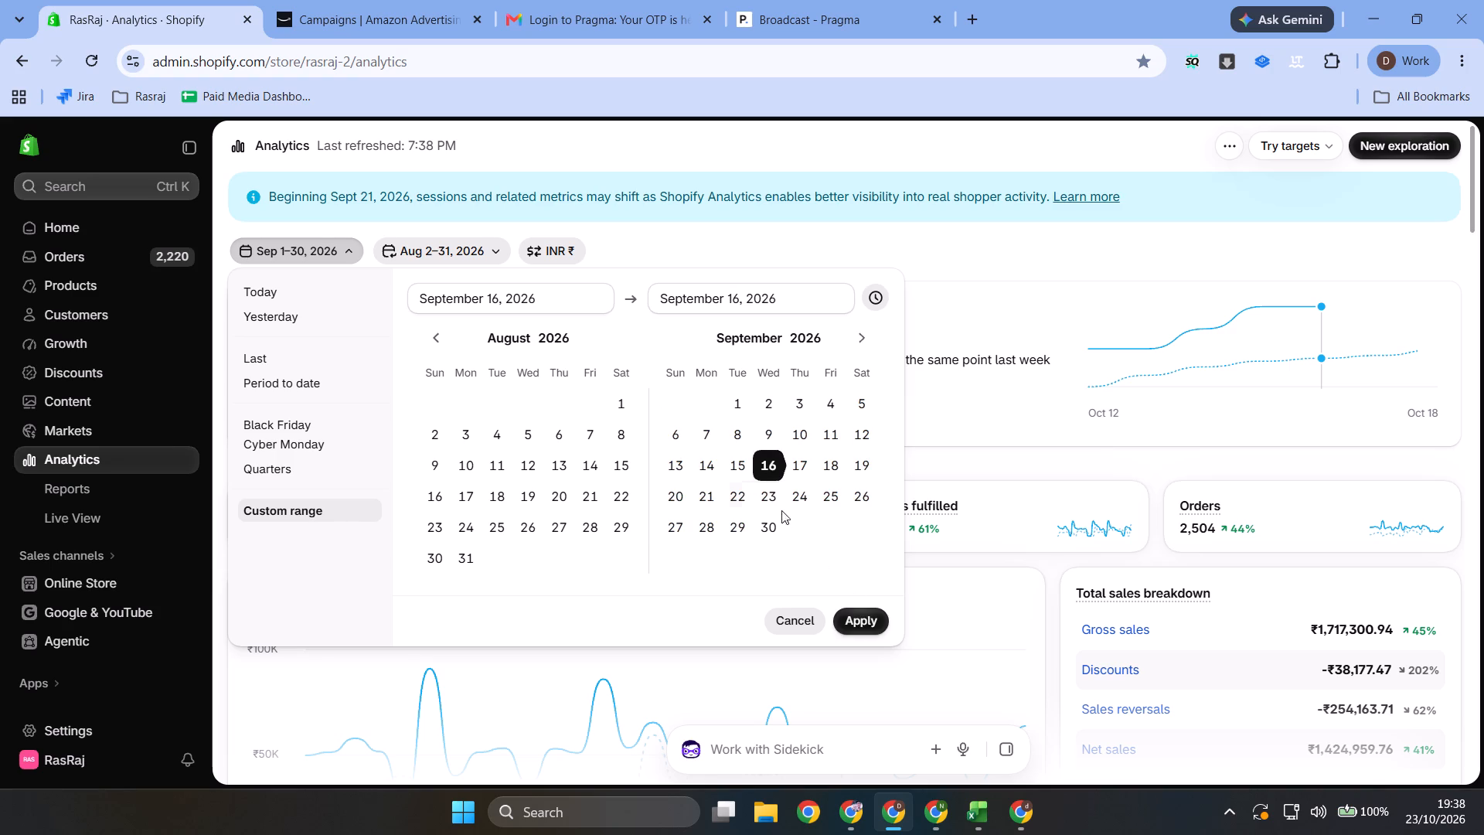
{"action": "left_click", "coordinate": [762, 488]}
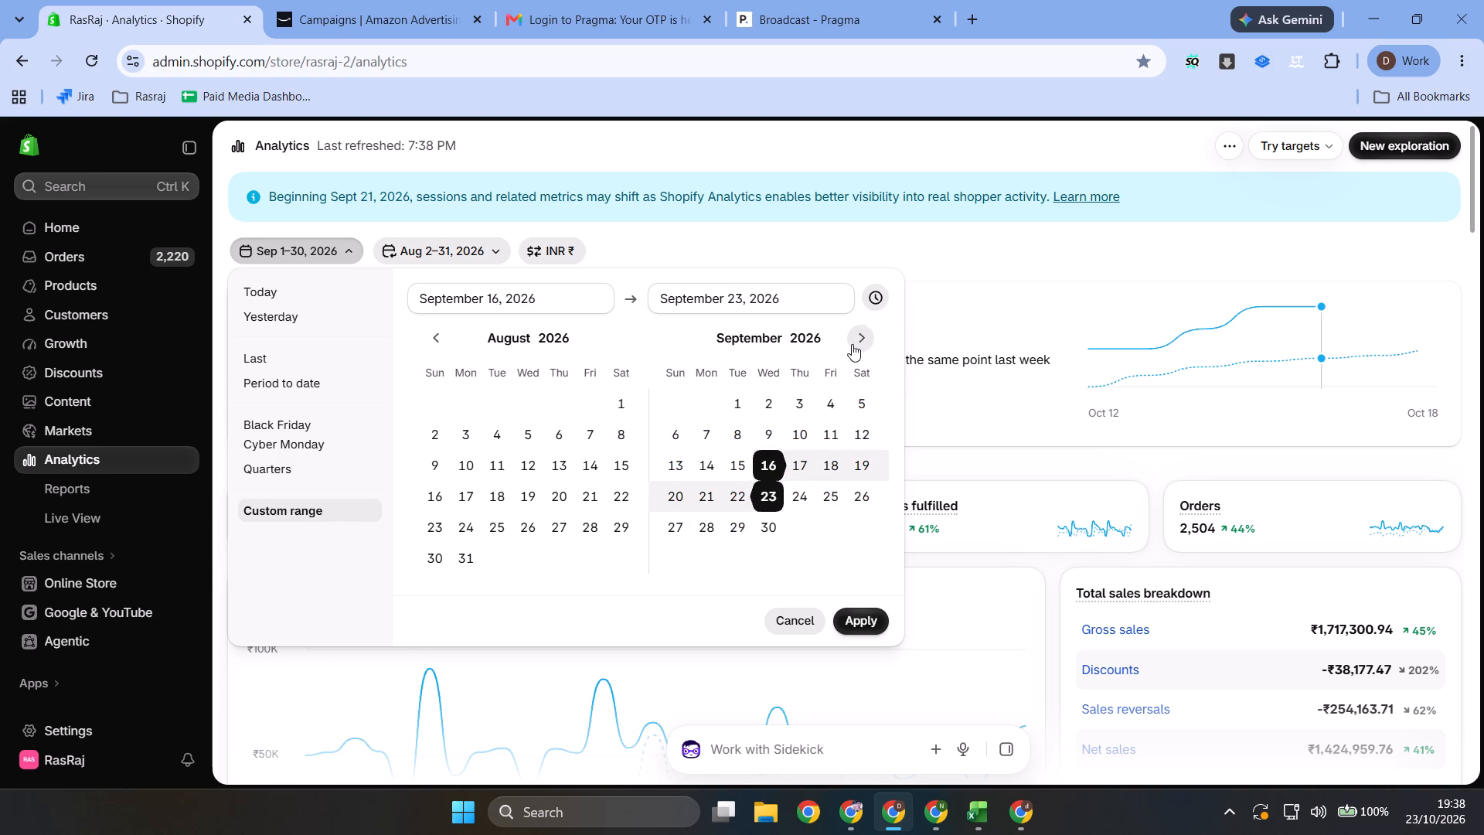
Set the Shopify analytics reporting period to October 14–23, 2026 and examine the gross sales in the total sales breakdown.
{"action": "left_click", "coordinate": [852, 343]}
{"action": "left_click", "coordinate": [829, 492]}
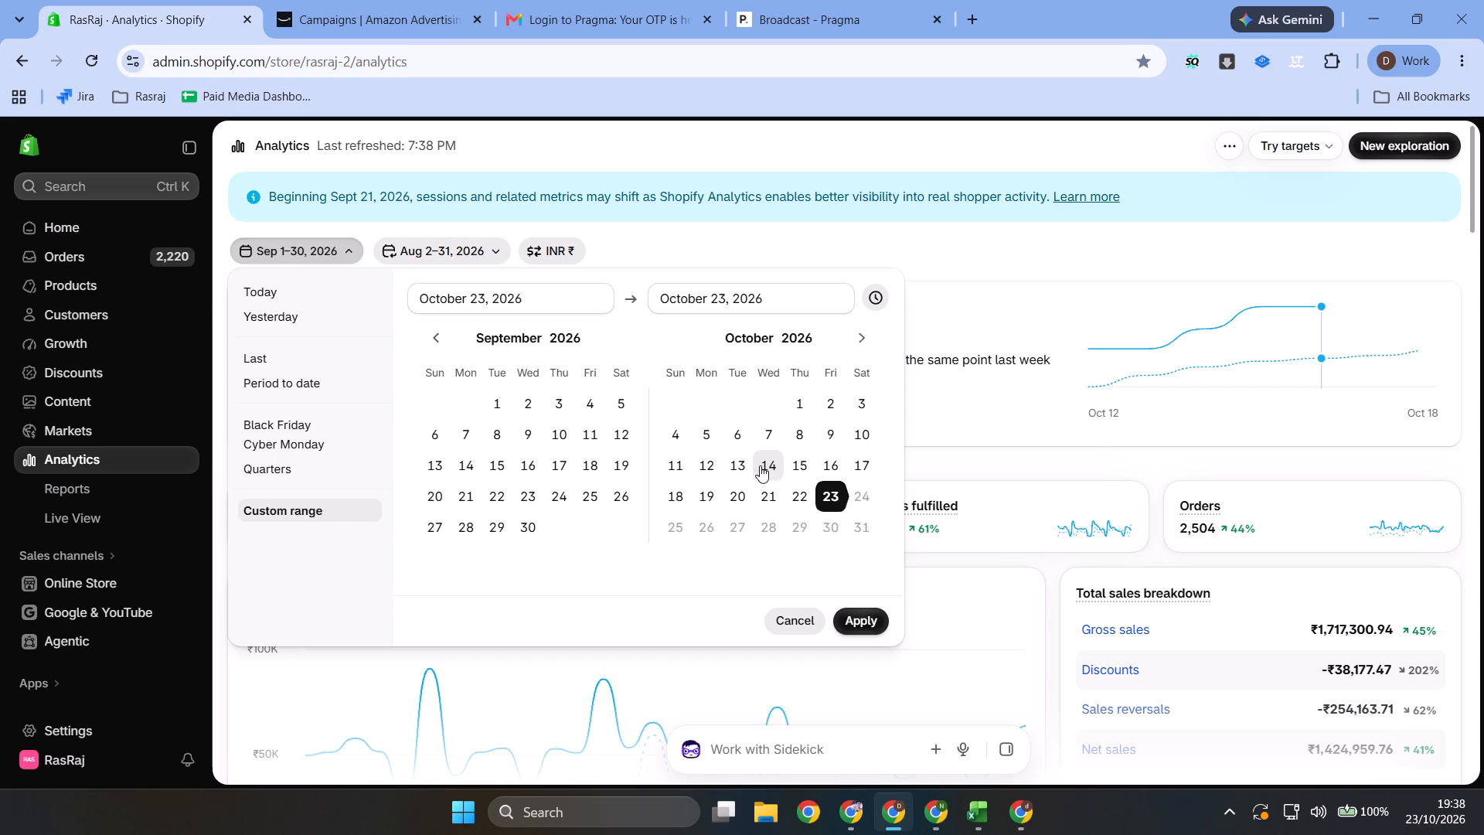
{"action": "left_click", "coordinate": [760, 465]}
{"action": "left_click", "coordinate": [832, 501]}
{"action": "left_click", "coordinate": [871, 625]}
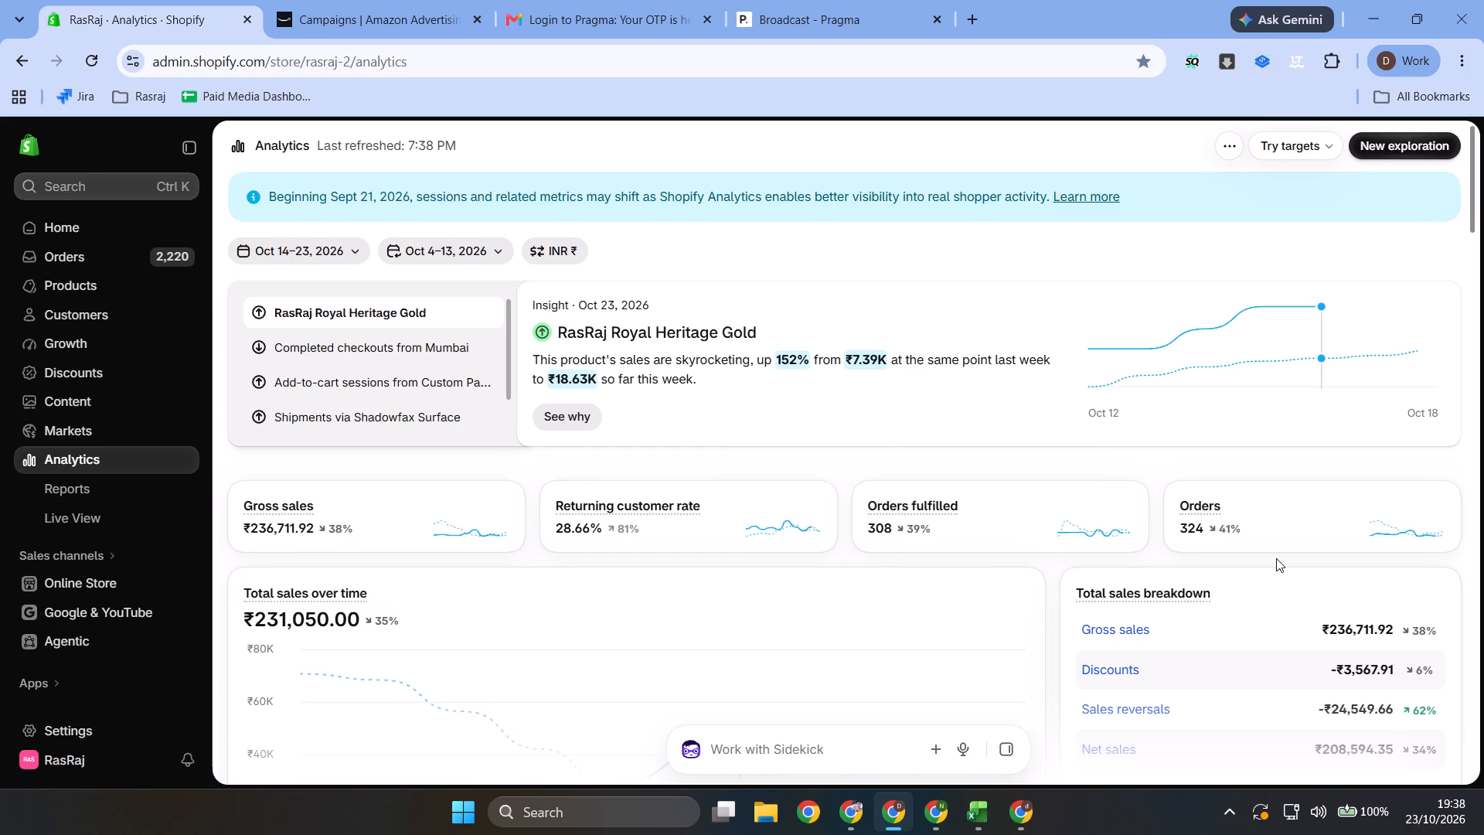
{"action": "scroll", "coordinate": [716, 468], "scroll_direction": "down", "scroll_amount": 1}
{"action": "left_click", "coordinate": [385, 0]}
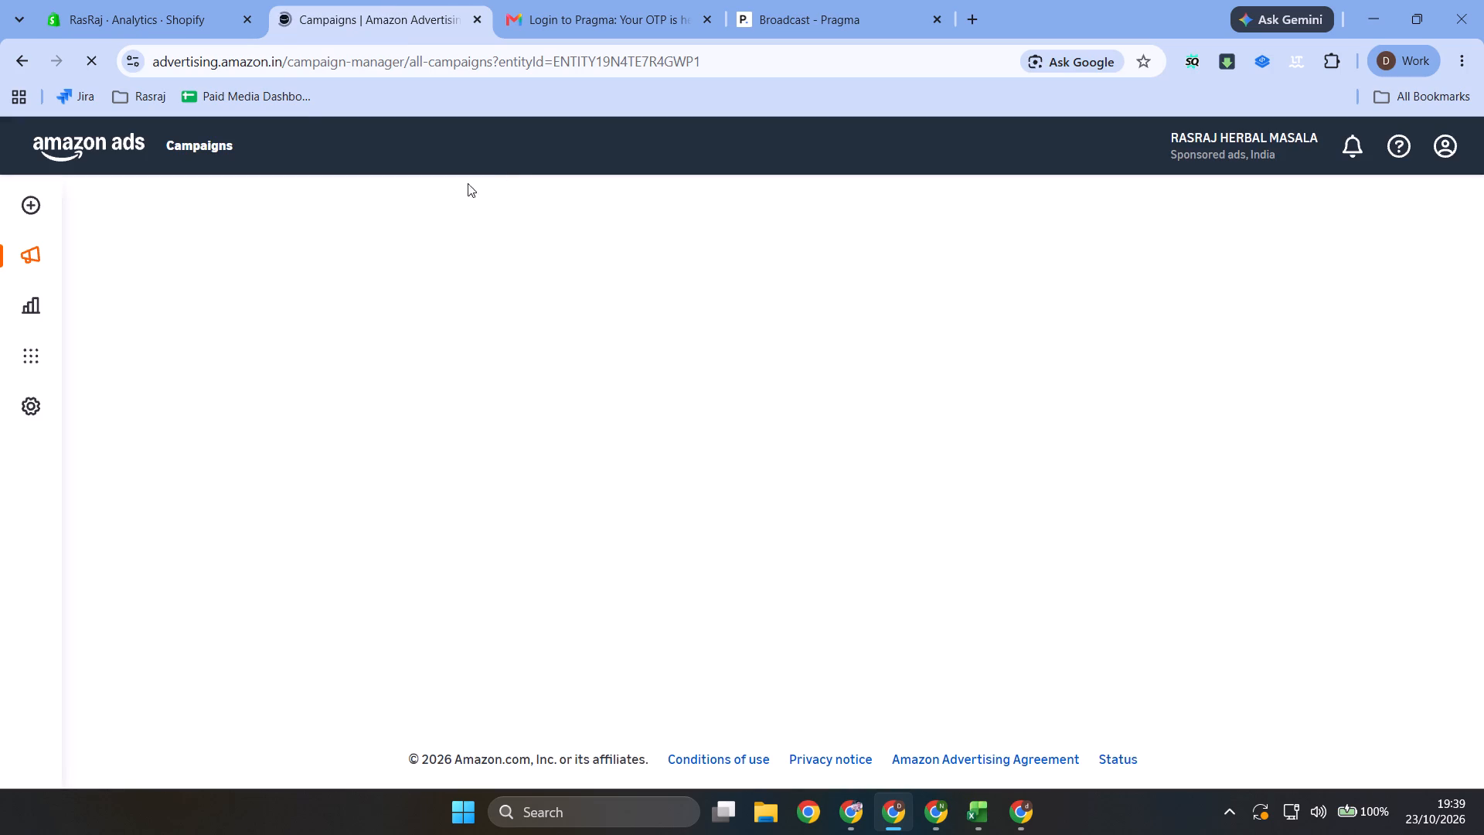
{"action": "left_click", "coordinate": [168, 0]}
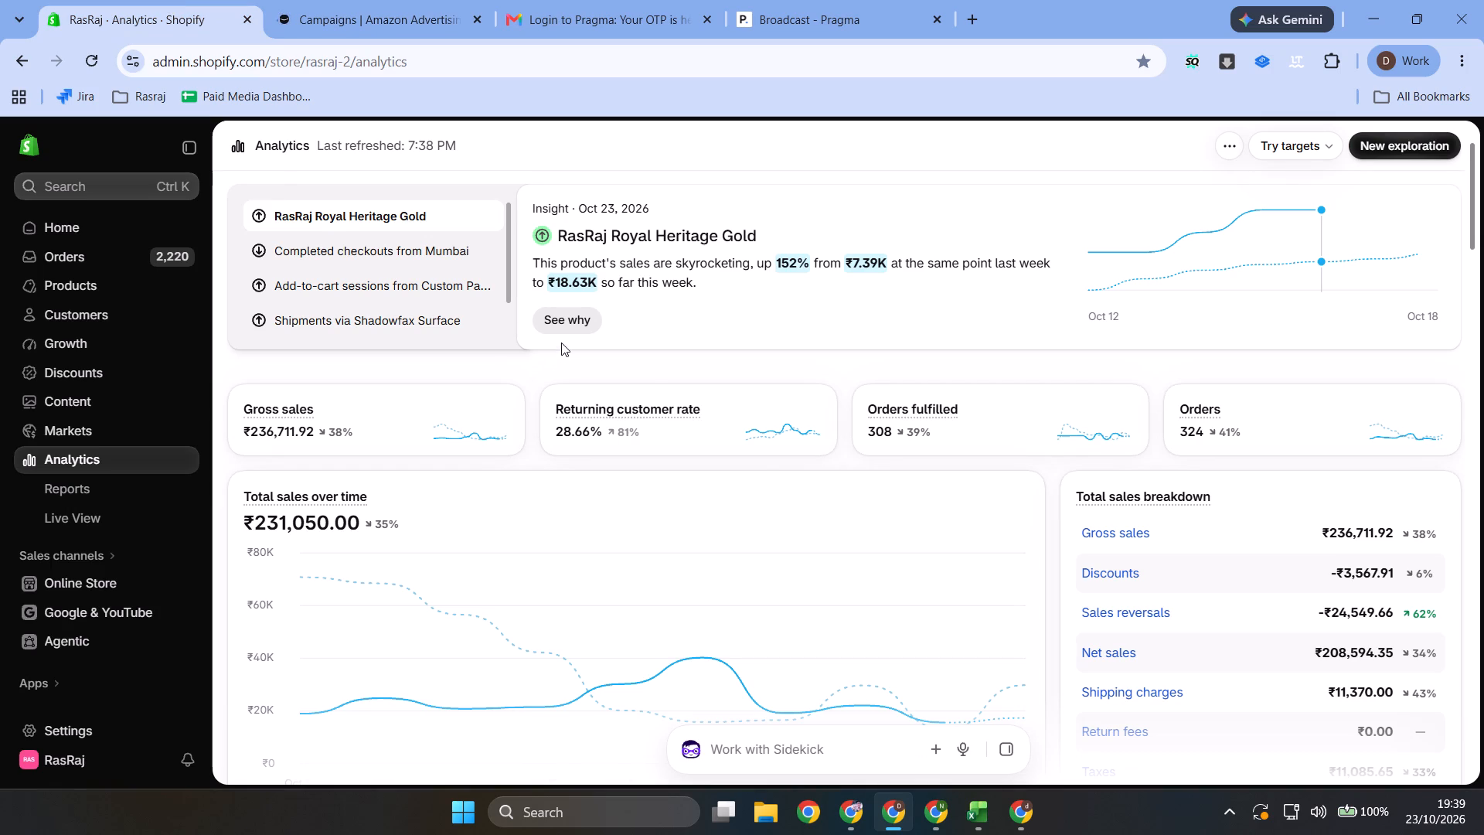
{"action": "scroll", "coordinate": [1196, 486], "scroll_direction": "down", "scroll_amount": 1}
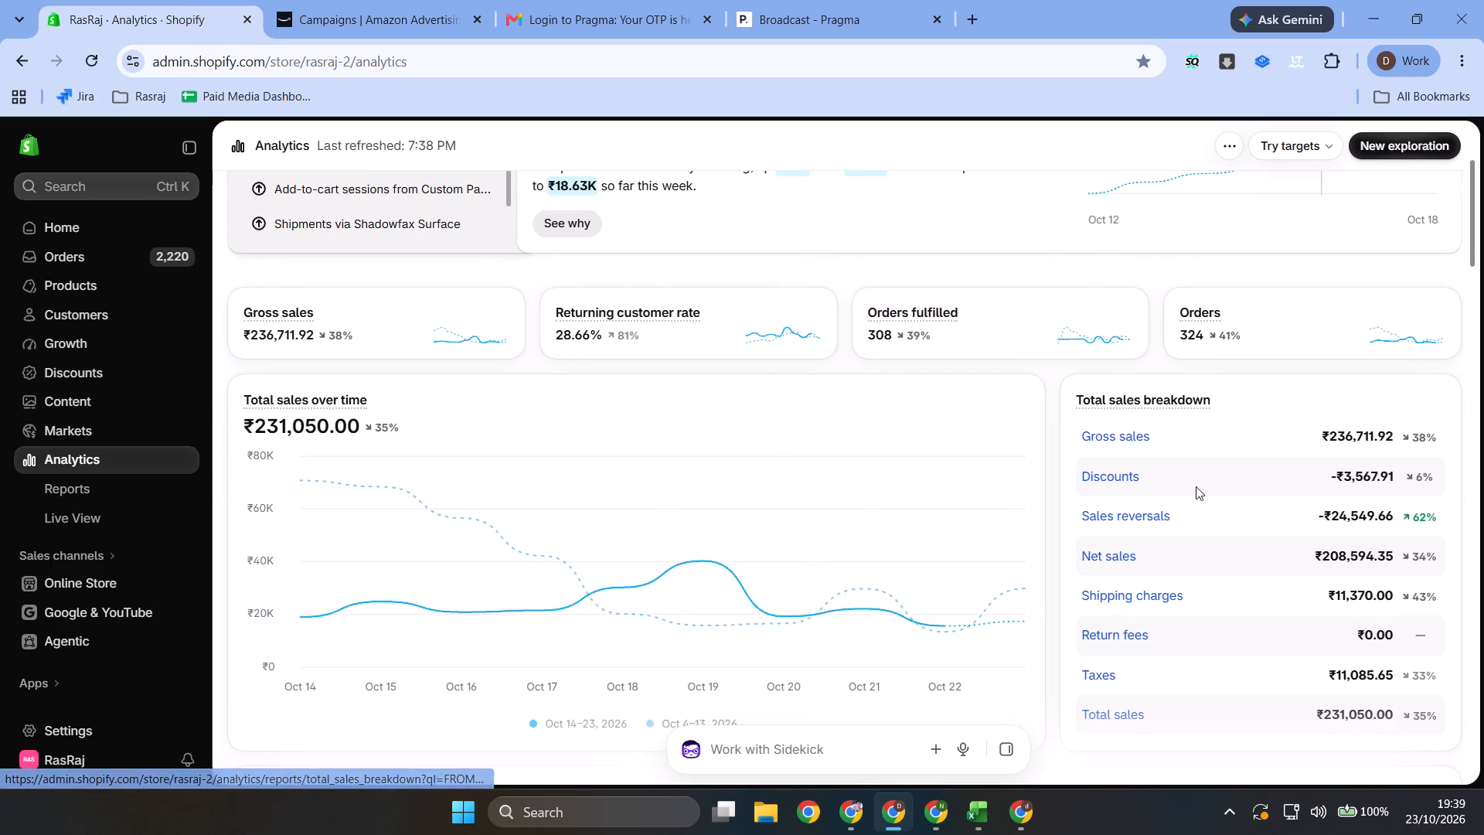
{"action": "double_click", "coordinate": [1360, 435]}
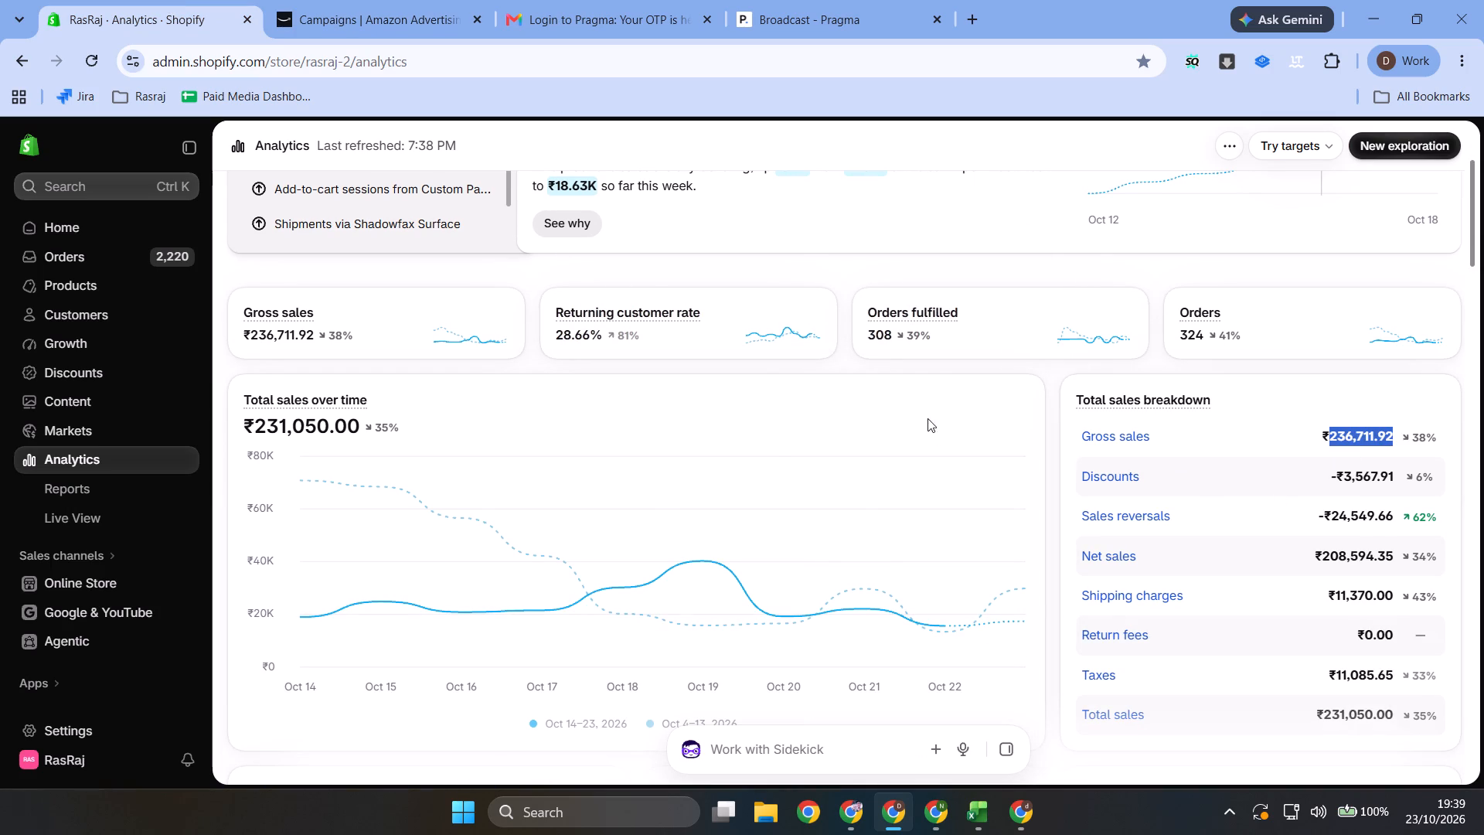
{"action": "left_click", "coordinate": [1035, 367]}
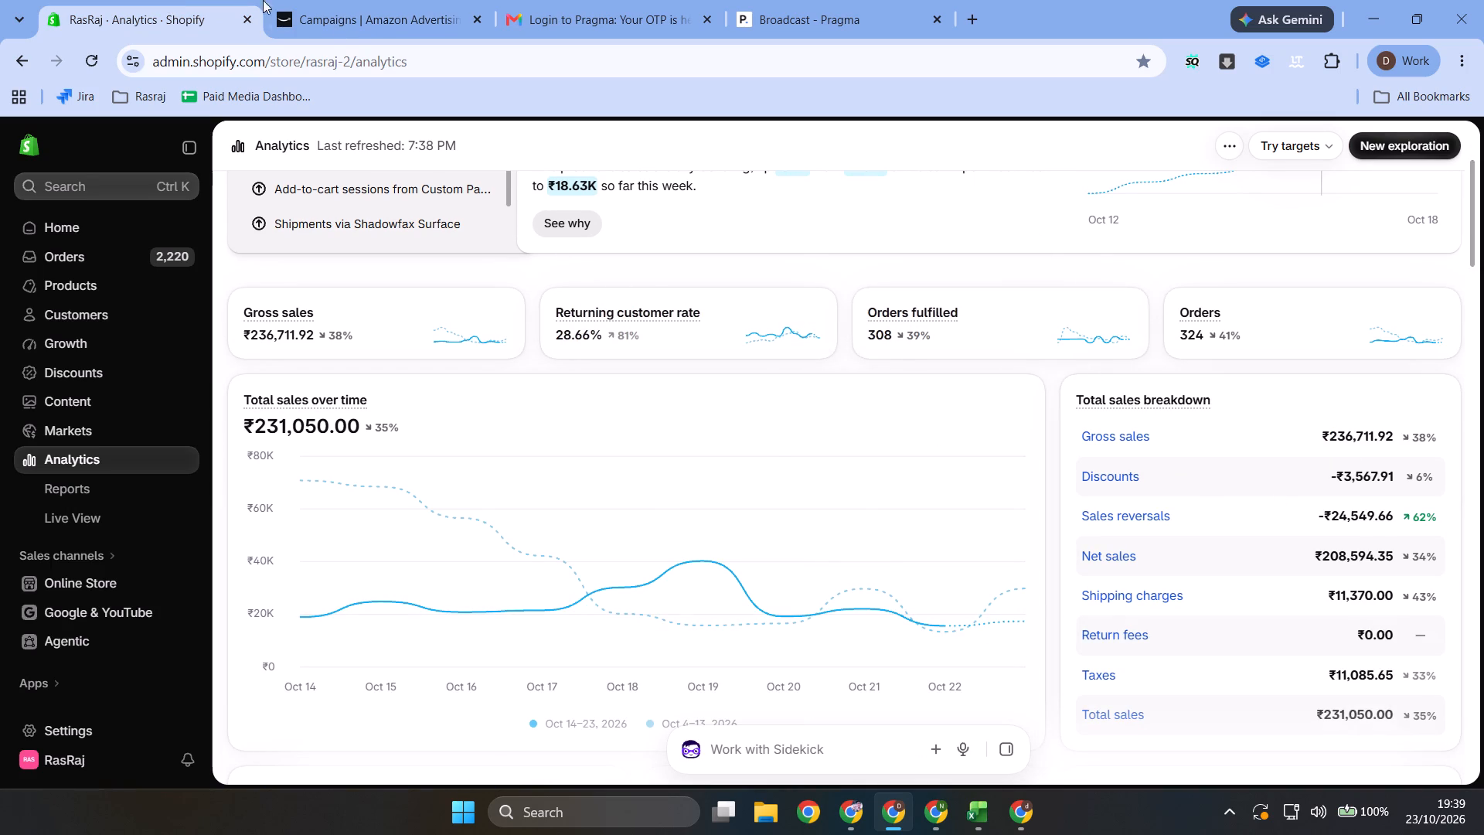
Switch to the Amazon Ads campaign manager for RasRaj Herbal Masala.
{"action": "left_click", "coordinate": [345, 0]}
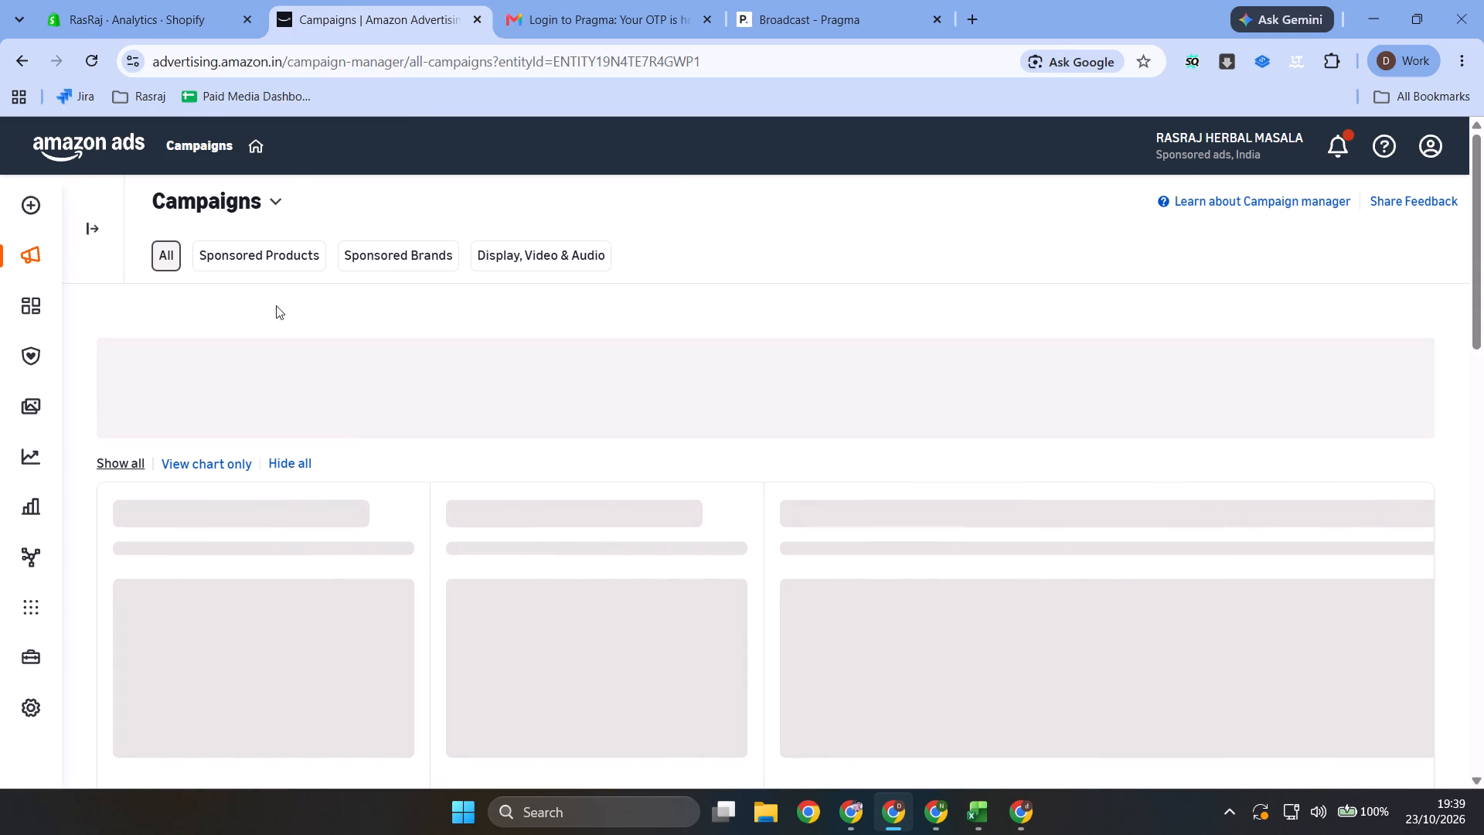
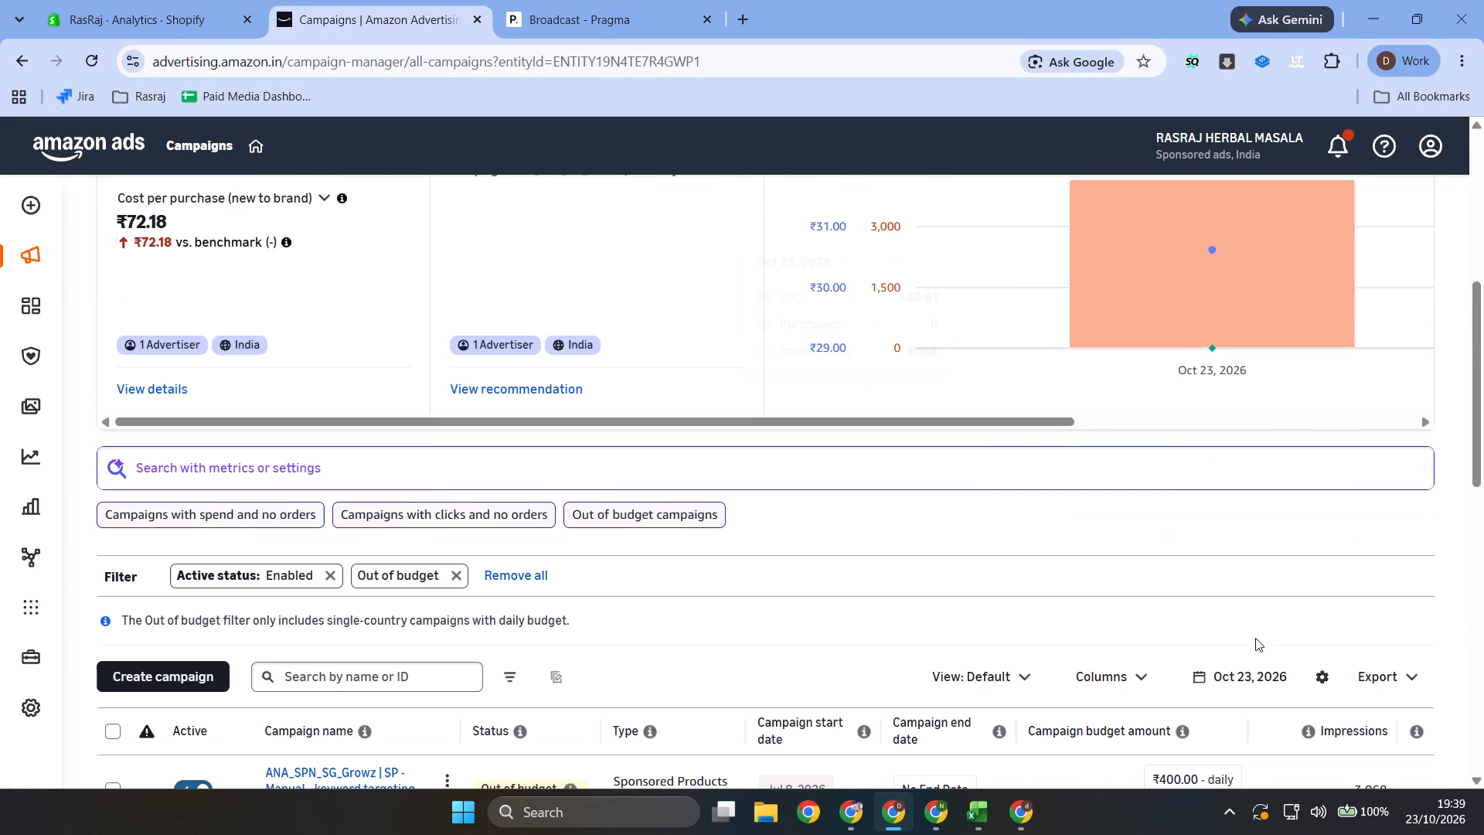
Set the Amazon Ads campaign reporting period to the custom range October 20–23, 2026.
{"action": "left_click", "coordinate": [1241, 676]}
{"action": "scroll", "coordinate": [1169, 605], "scroll_direction": "down", "scroll_amount": 1}
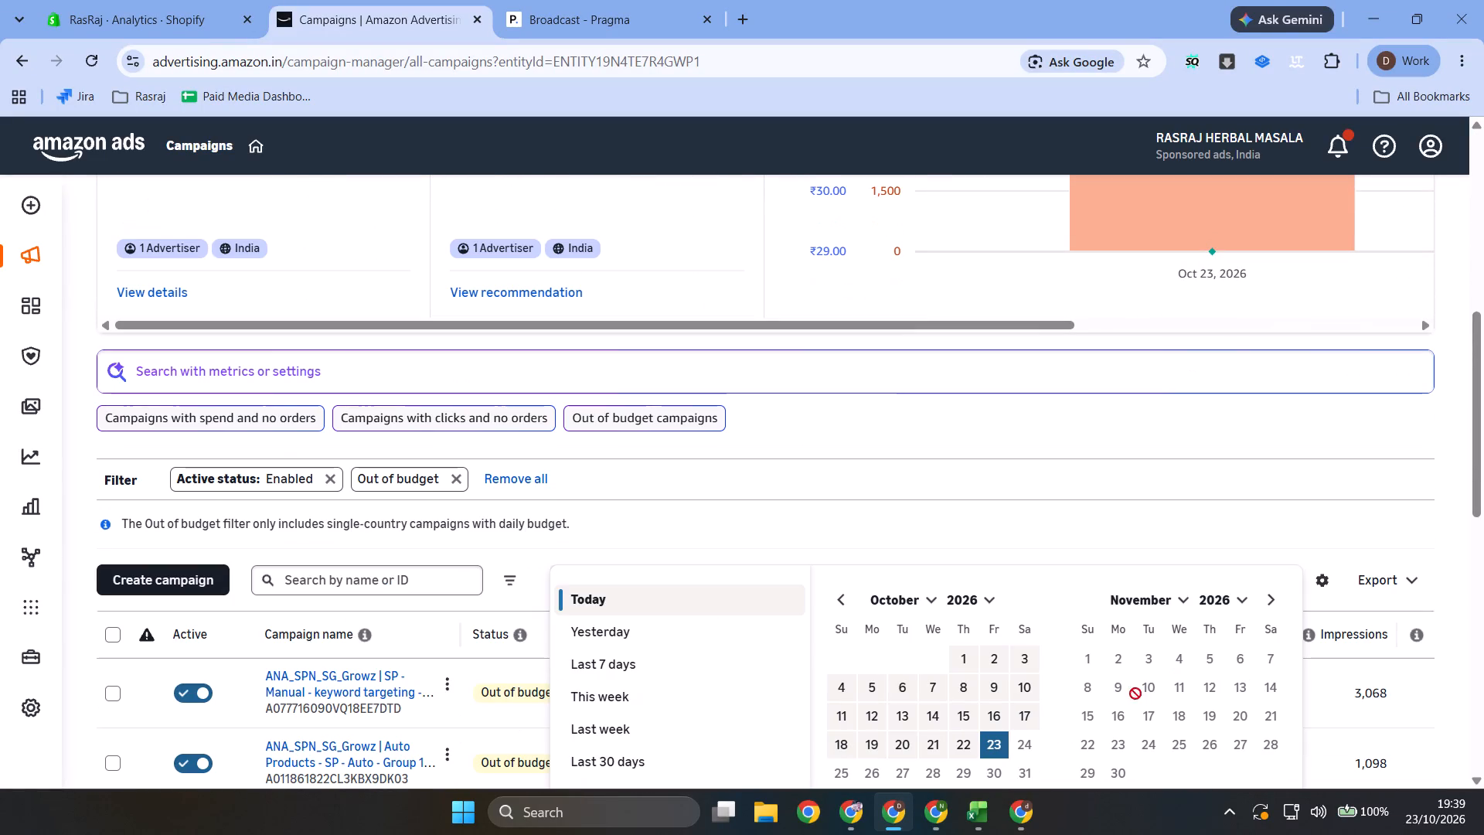
{"action": "left_click", "coordinate": [900, 745]}
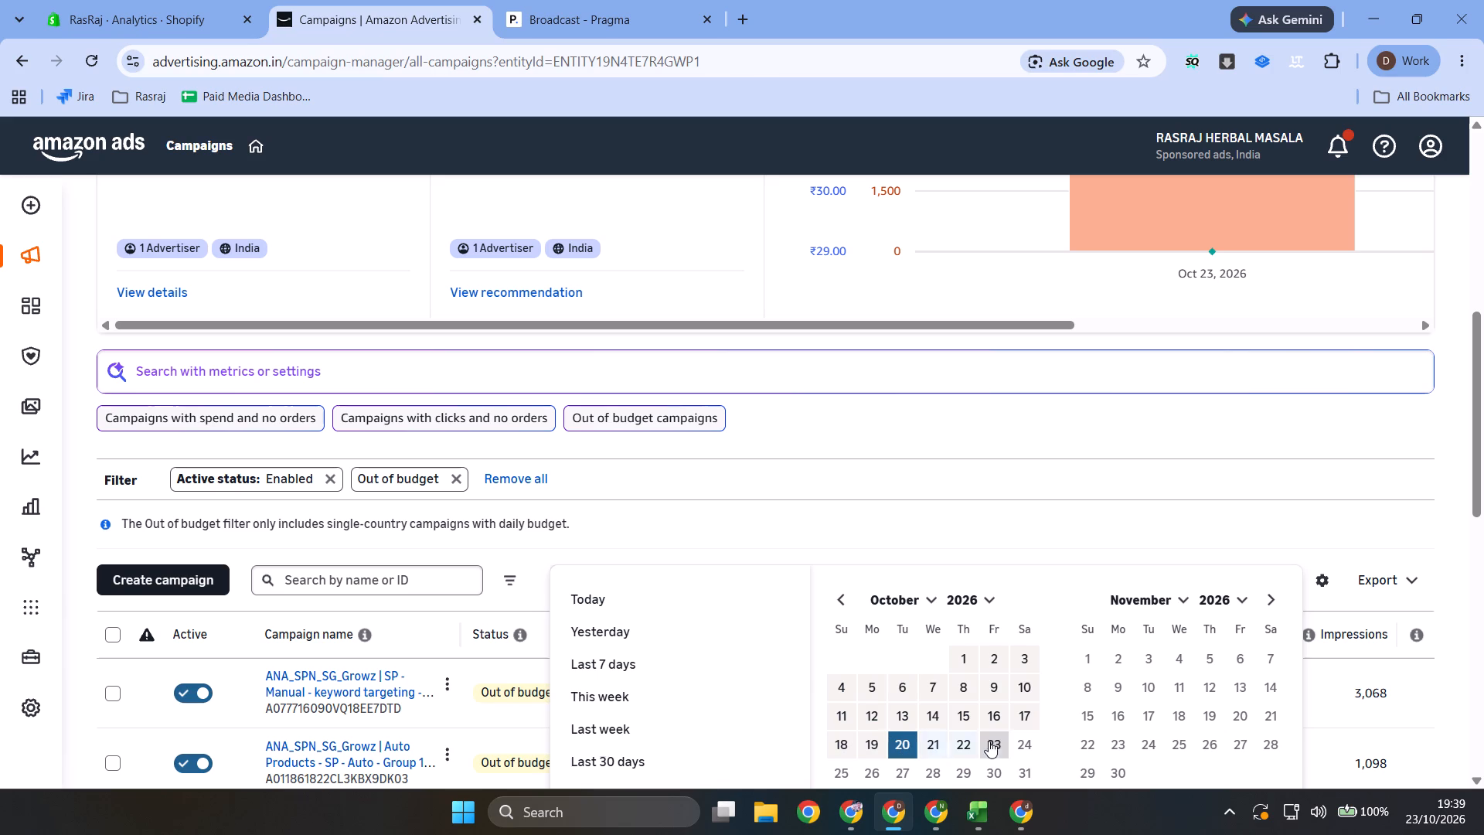
{"action": "left_click", "coordinate": [991, 740]}
{"action": "scroll", "coordinate": [1252, 673], "scroll_direction": "down", "scroll_amount": 2}
{"action": "scroll", "coordinate": [1264, 738], "scroll_direction": "down", "scroll_amount": 2}
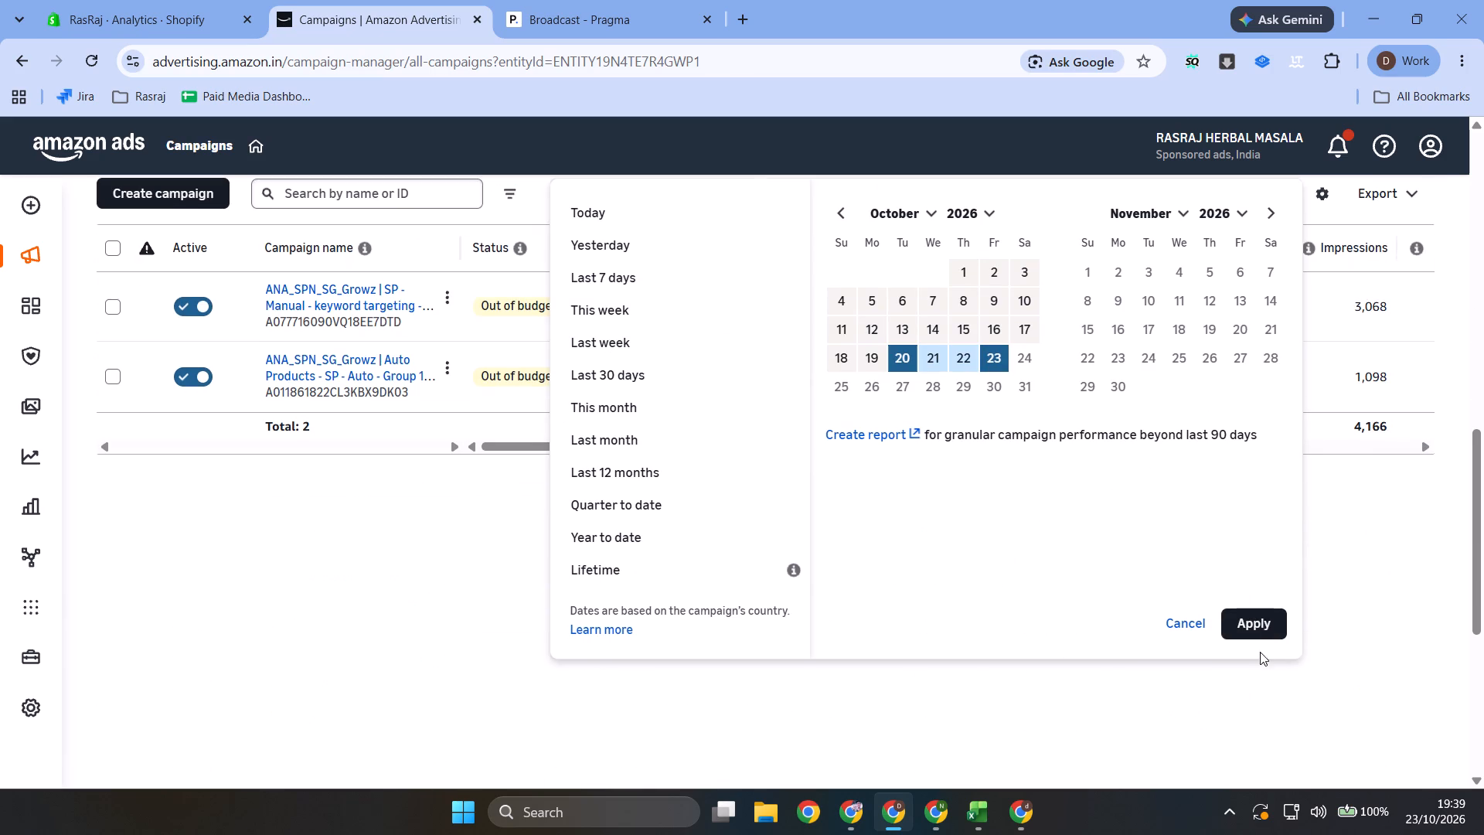
Apply October 20–23, 2026 as the date range for the Amazon Ads campaign list.
{"action": "left_click", "coordinate": [1251, 619]}
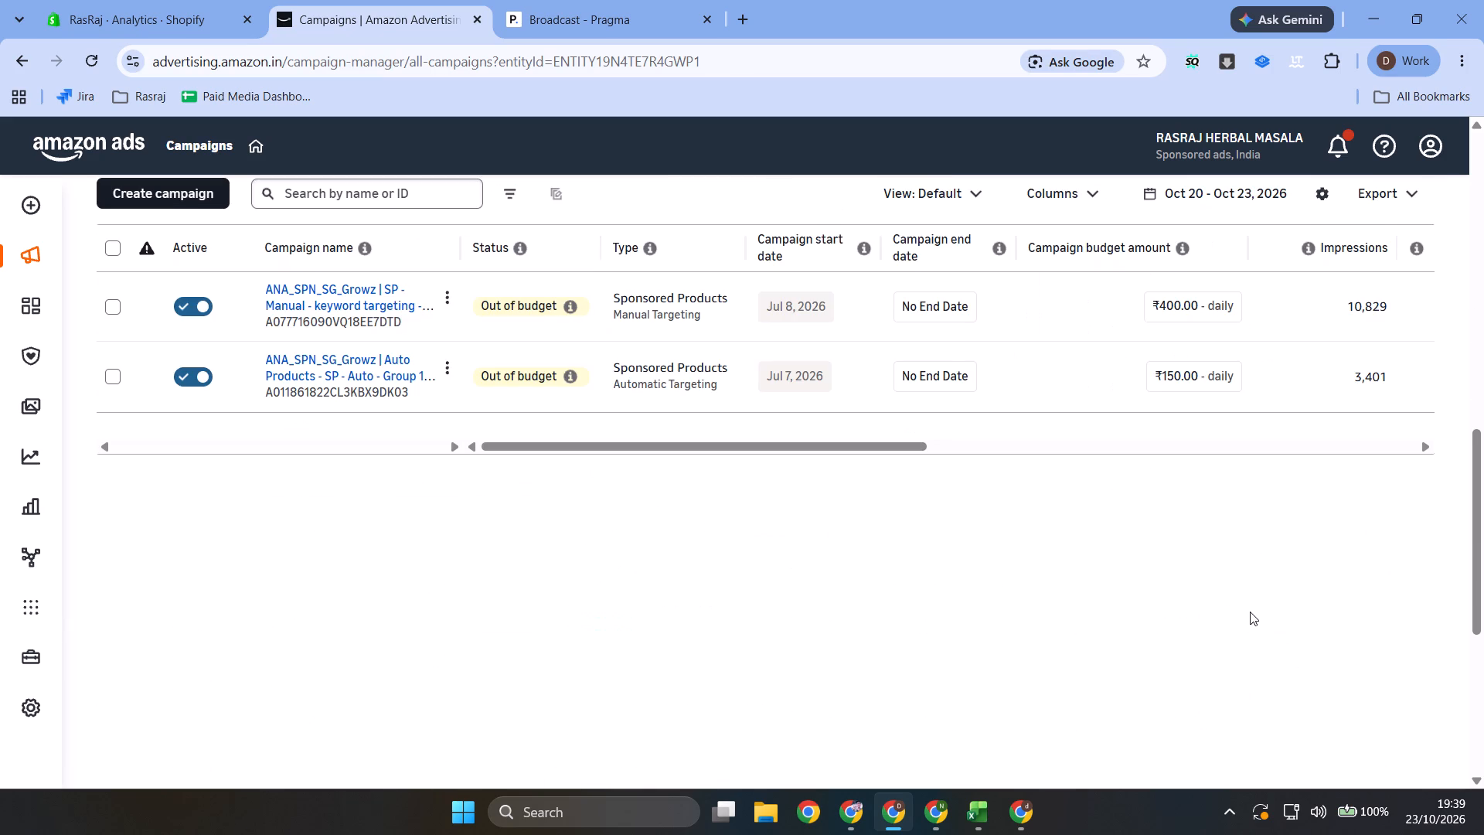
Remove the Out of budget filter from the campaign list and check the performance summary for all enabled campaigns.
{"action": "scroll", "coordinate": [752, 421], "scroll_direction": "up", "scroll_amount": 2}
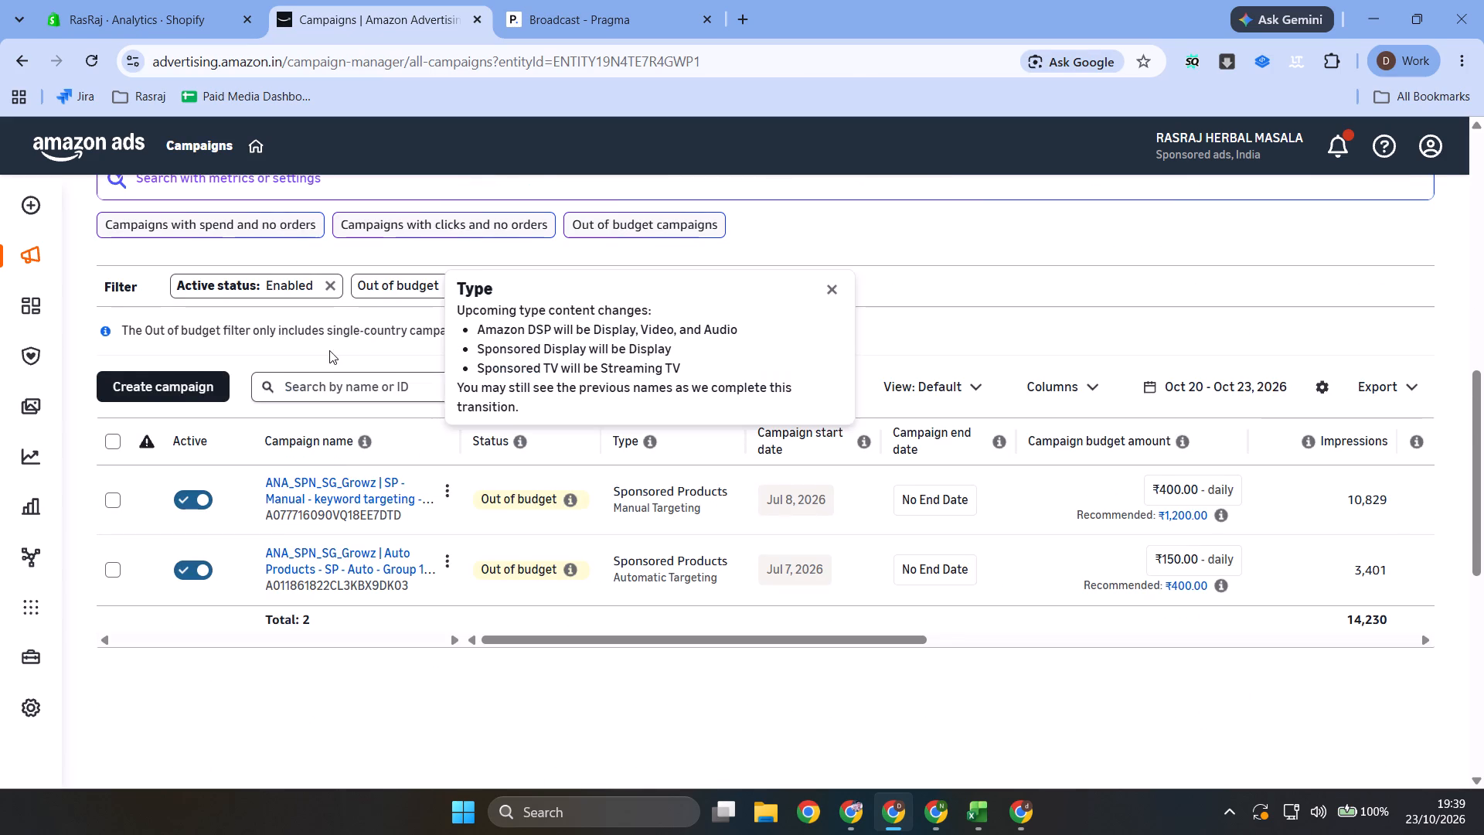
{"action": "left_click", "coordinate": [455, 283]}
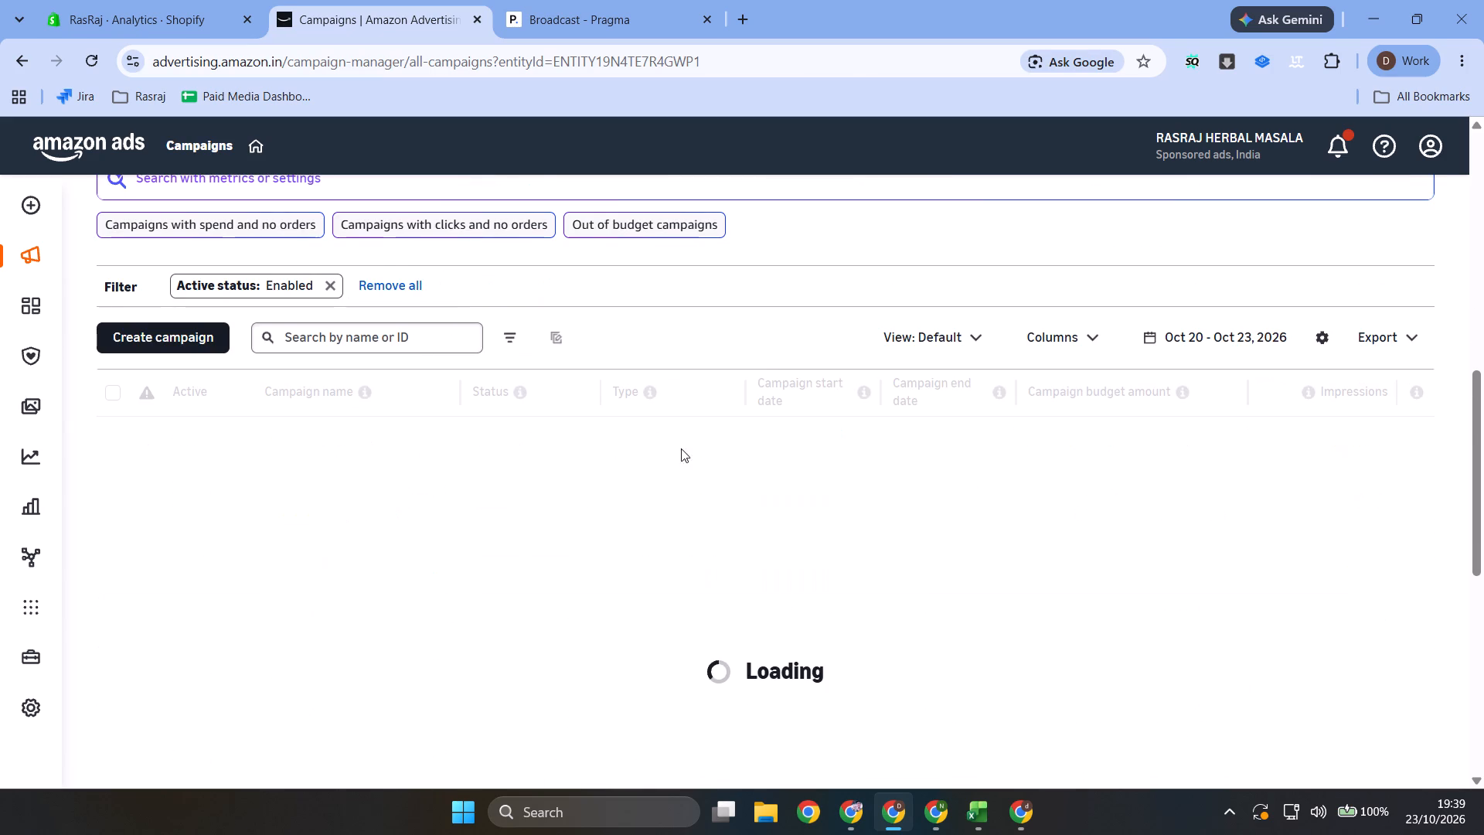
{"action": "scroll", "coordinate": [1122, 500], "scroll_direction": "up", "scroll_amount": 3}
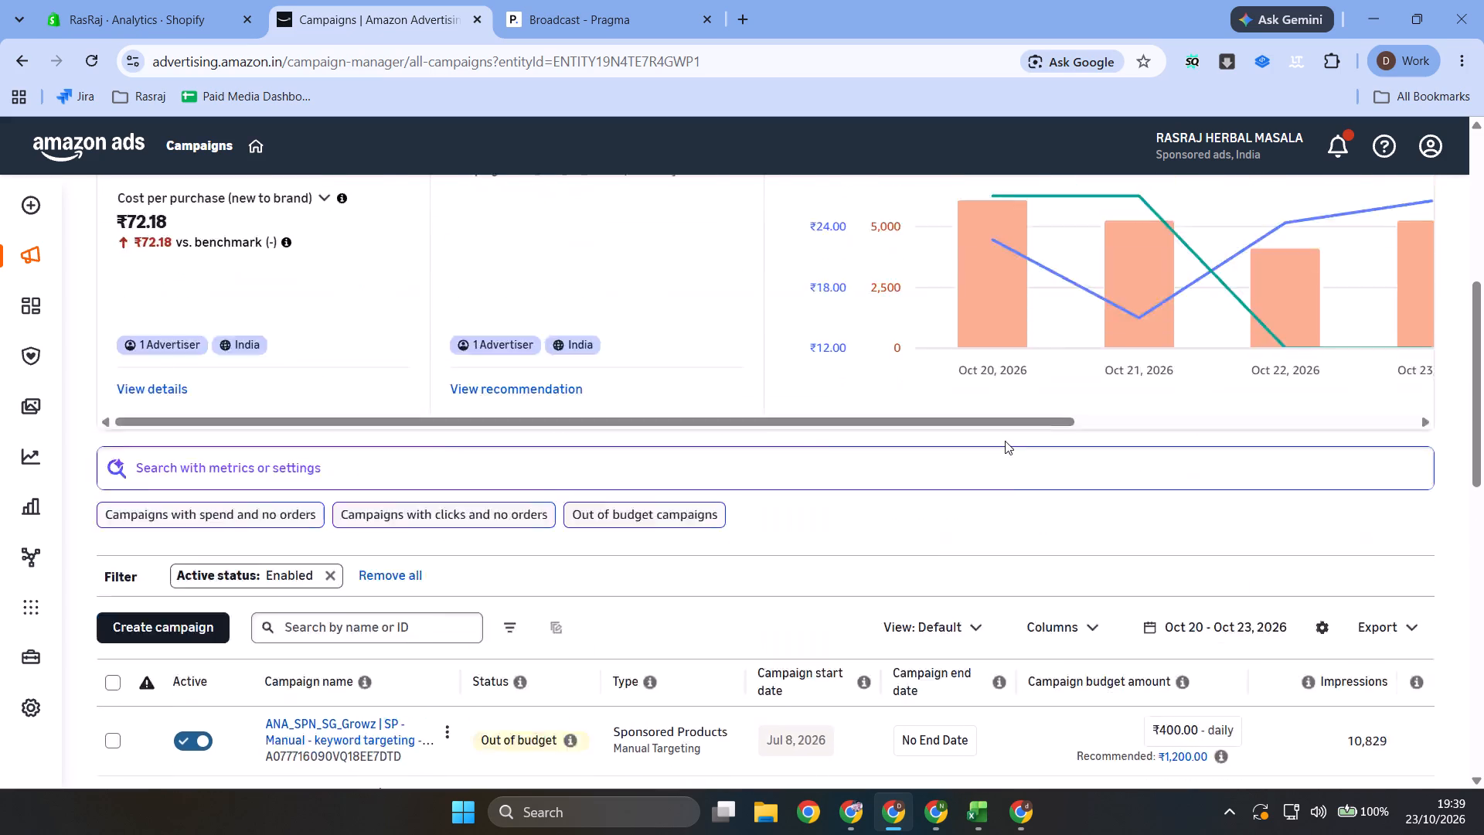
{"action": "scroll", "coordinate": [1005, 441], "scroll_direction": "up", "scroll_amount": 3}
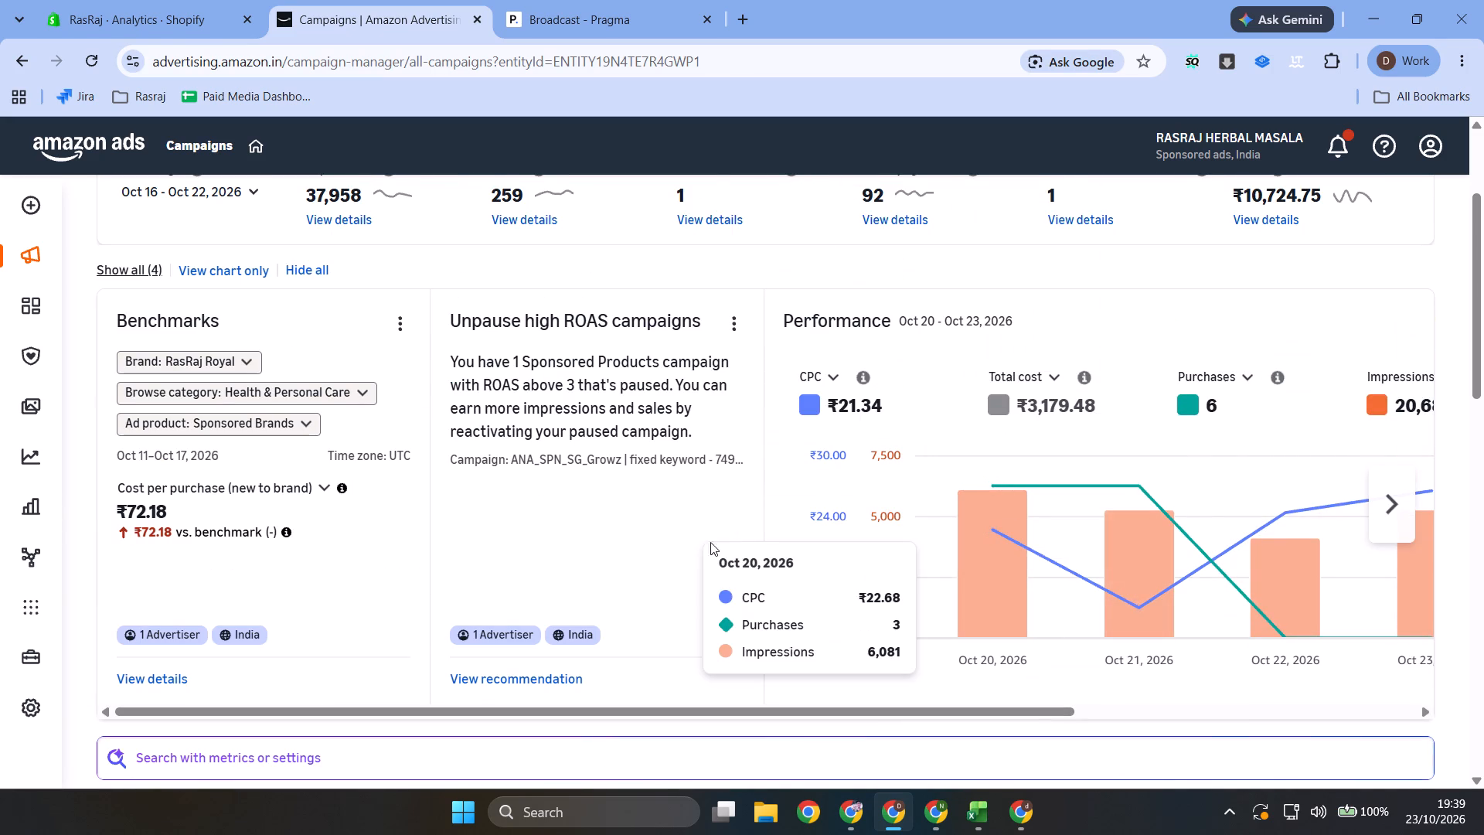
{"action": "left_click", "coordinate": [693, 547]}
Switch to RasRaj's Shopify analytics and check the total sales over time and sales breakdown.
{"action": "left_click", "coordinate": [135, 0]}
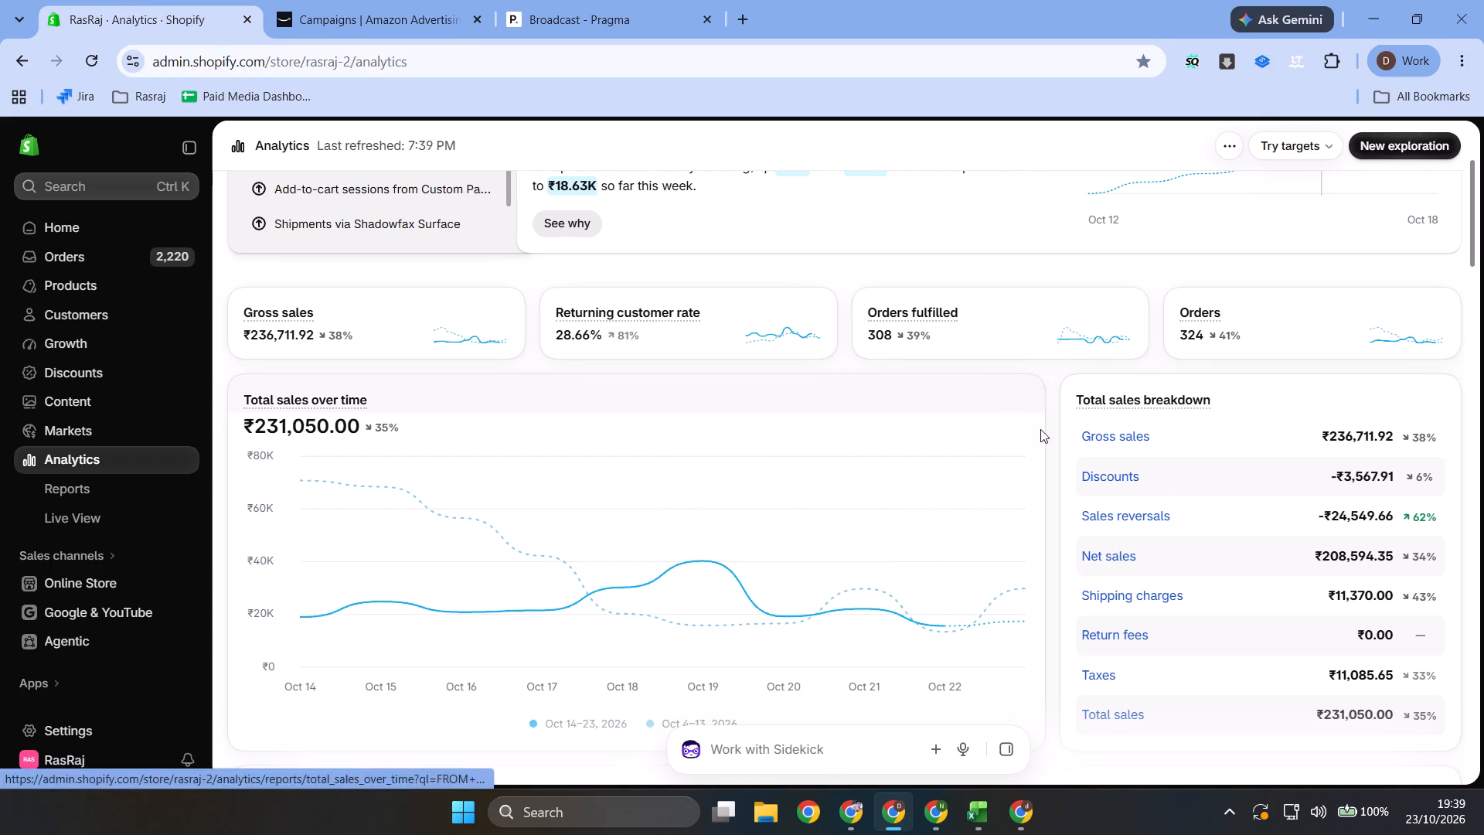
{"action": "scroll", "coordinate": [1055, 464], "scroll_direction": "down", "scroll_amount": 3}
Switch back to the Amazon Ads campaigns and set their date range to October 22, 2026 only.
{"action": "left_click", "coordinate": [317, 0]}
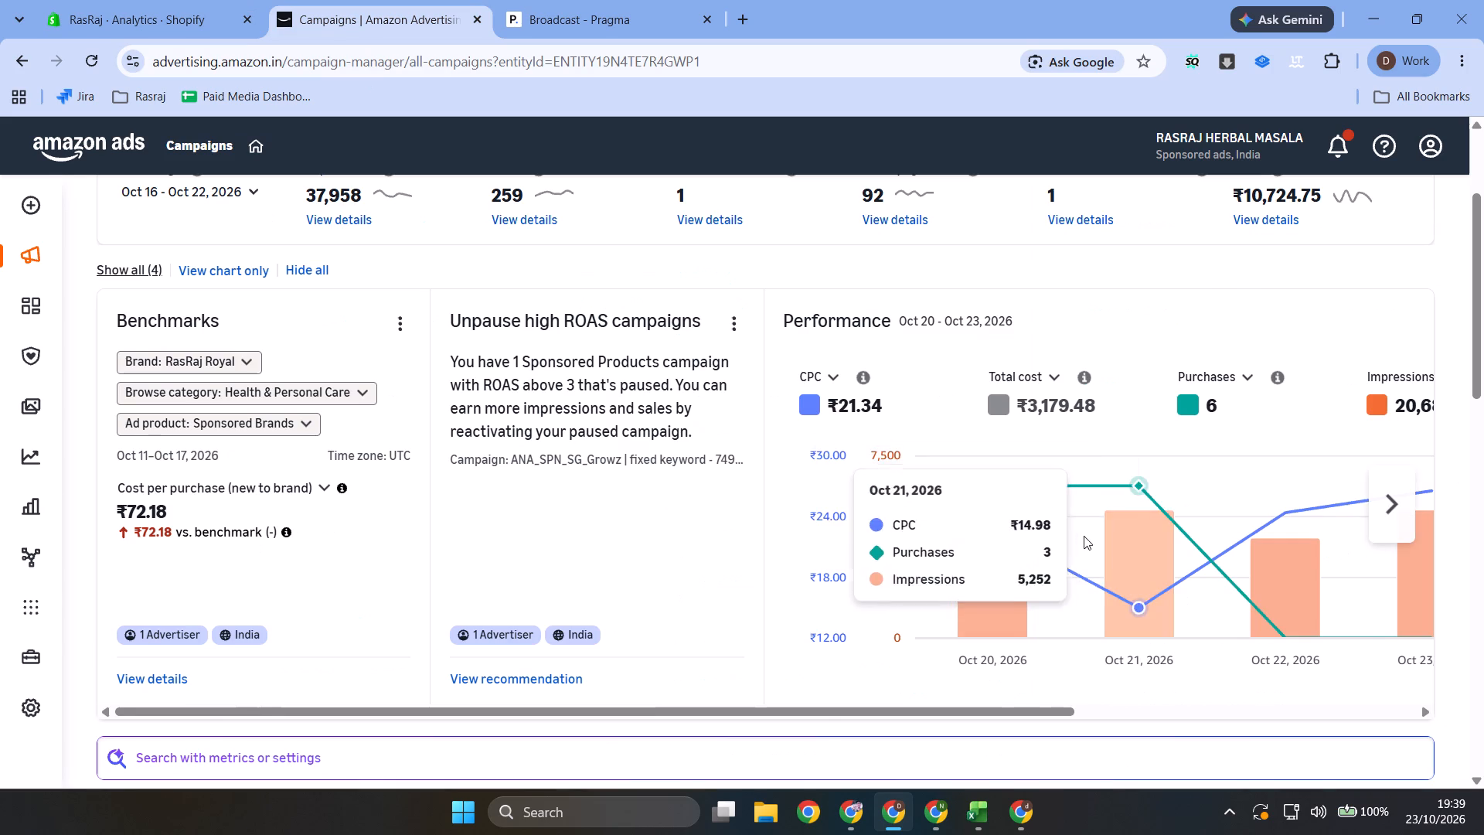
{"action": "scroll", "coordinate": [1084, 536], "scroll_direction": "up", "scroll_amount": 1}
{"action": "scroll", "coordinate": [1087, 533], "scroll_direction": "down", "scroll_amount": 4}
{"action": "left_click", "coordinate": [1230, 614]}
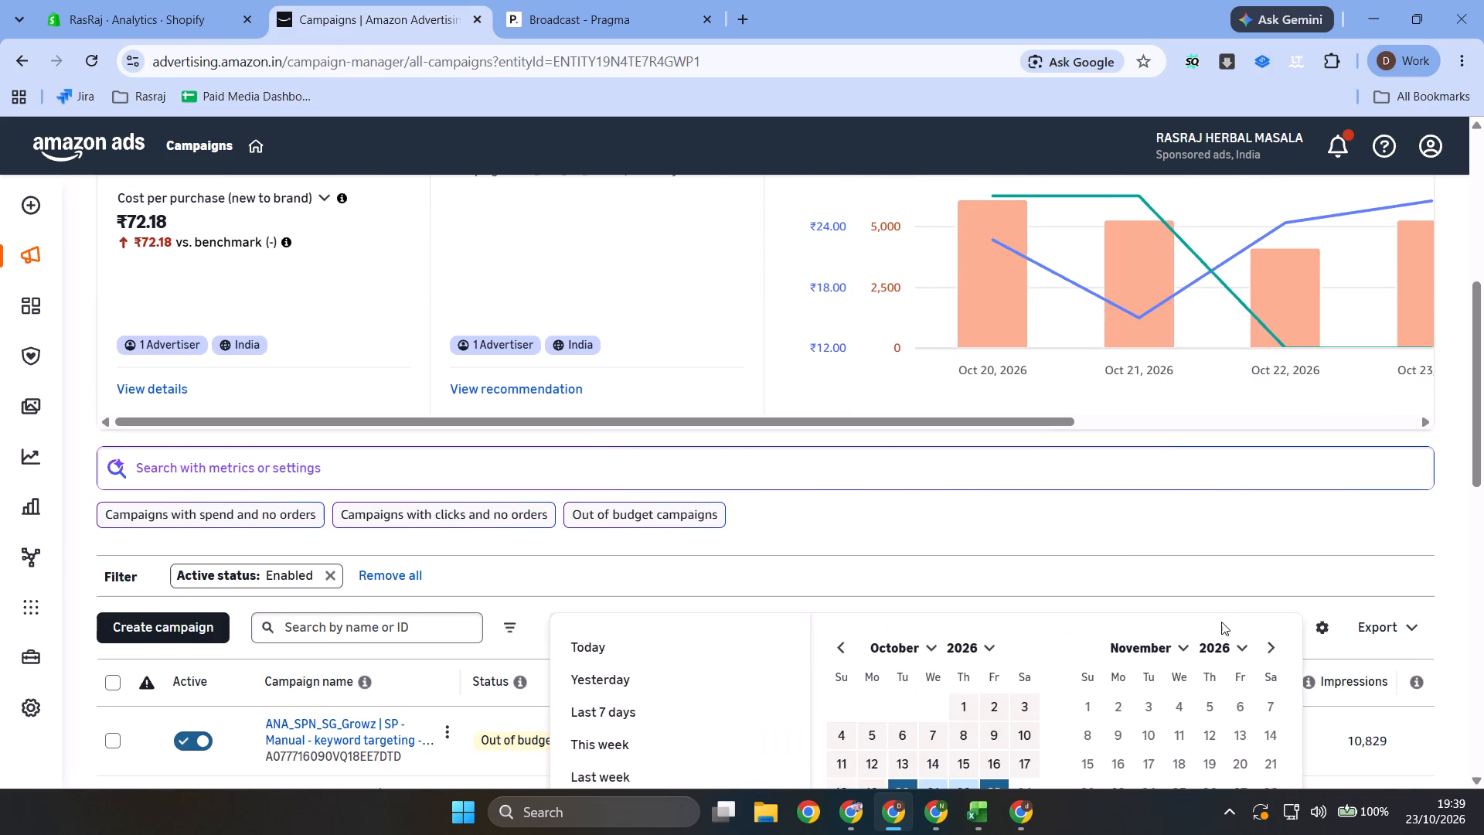
{"action": "scroll", "coordinate": [1164, 616], "scroll_direction": "down", "scroll_amount": 2}
{"action": "left_click", "coordinate": [986, 604]}
{"action": "scroll", "coordinate": [1173, 670], "scroll_direction": "down", "scroll_amount": 3}
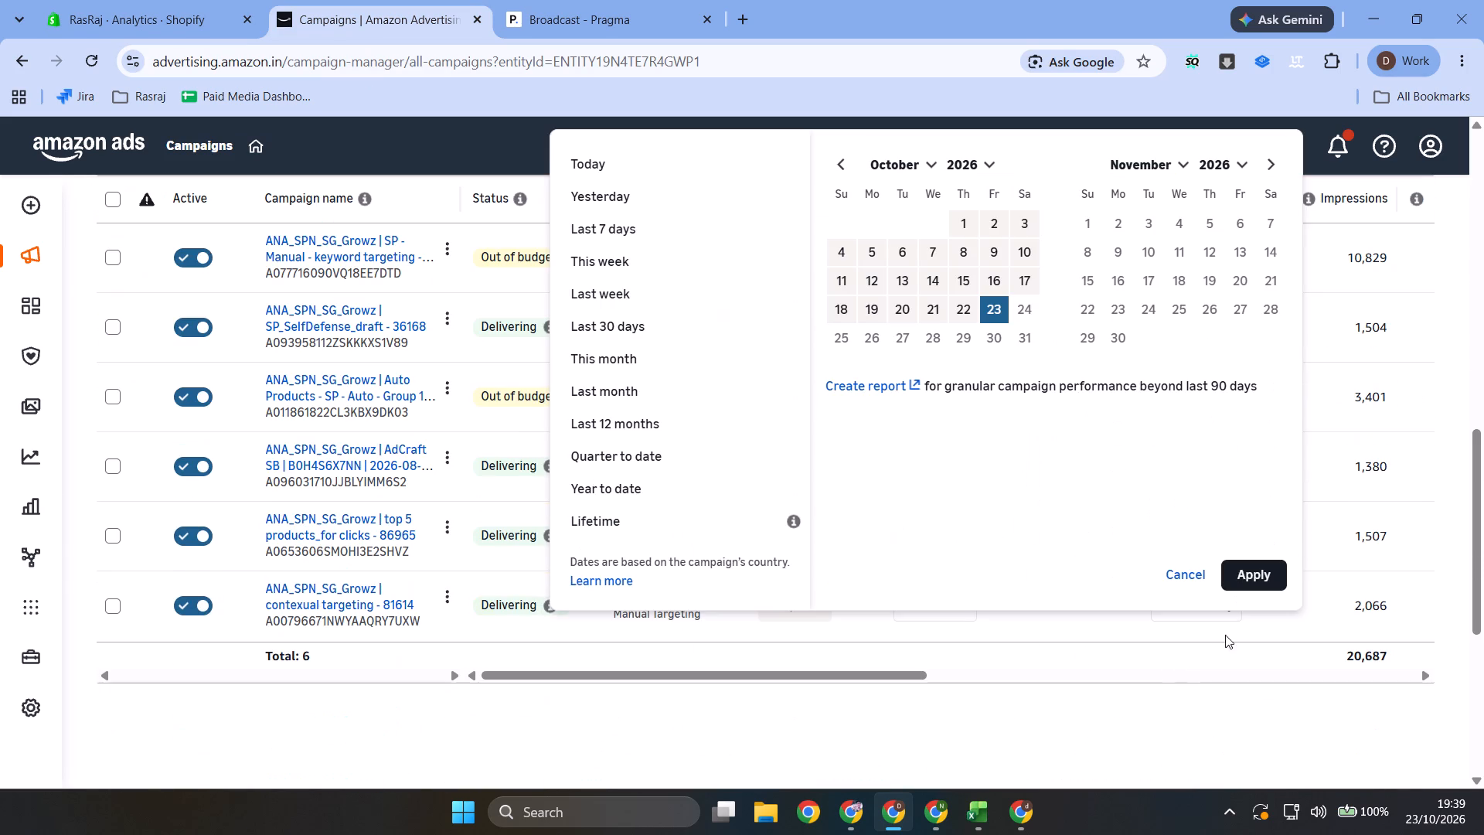
{"action": "left_click", "coordinate": [962, 315]}
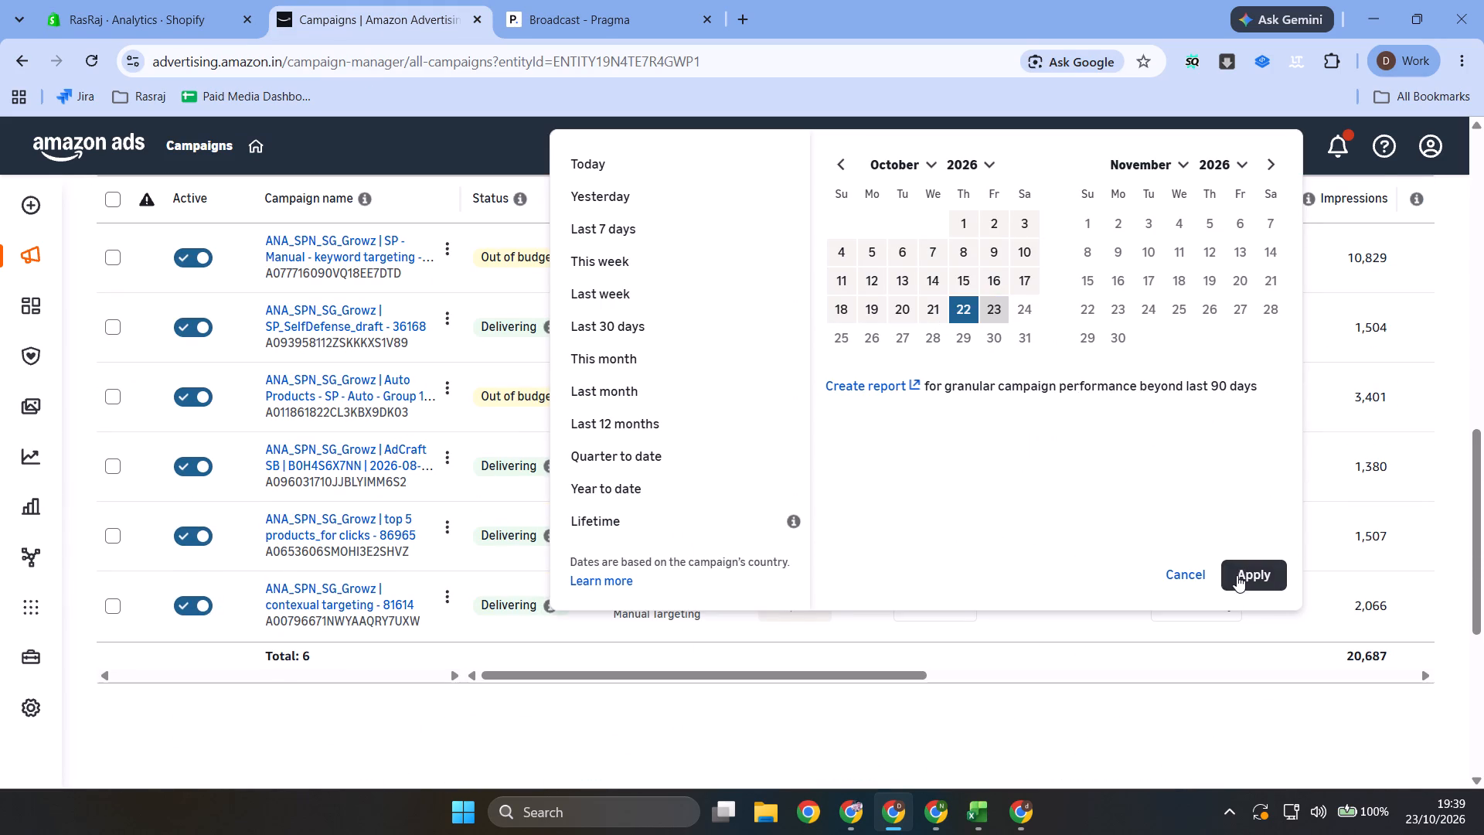
{"action": "left_click", "coordinate": [1241, 578]}
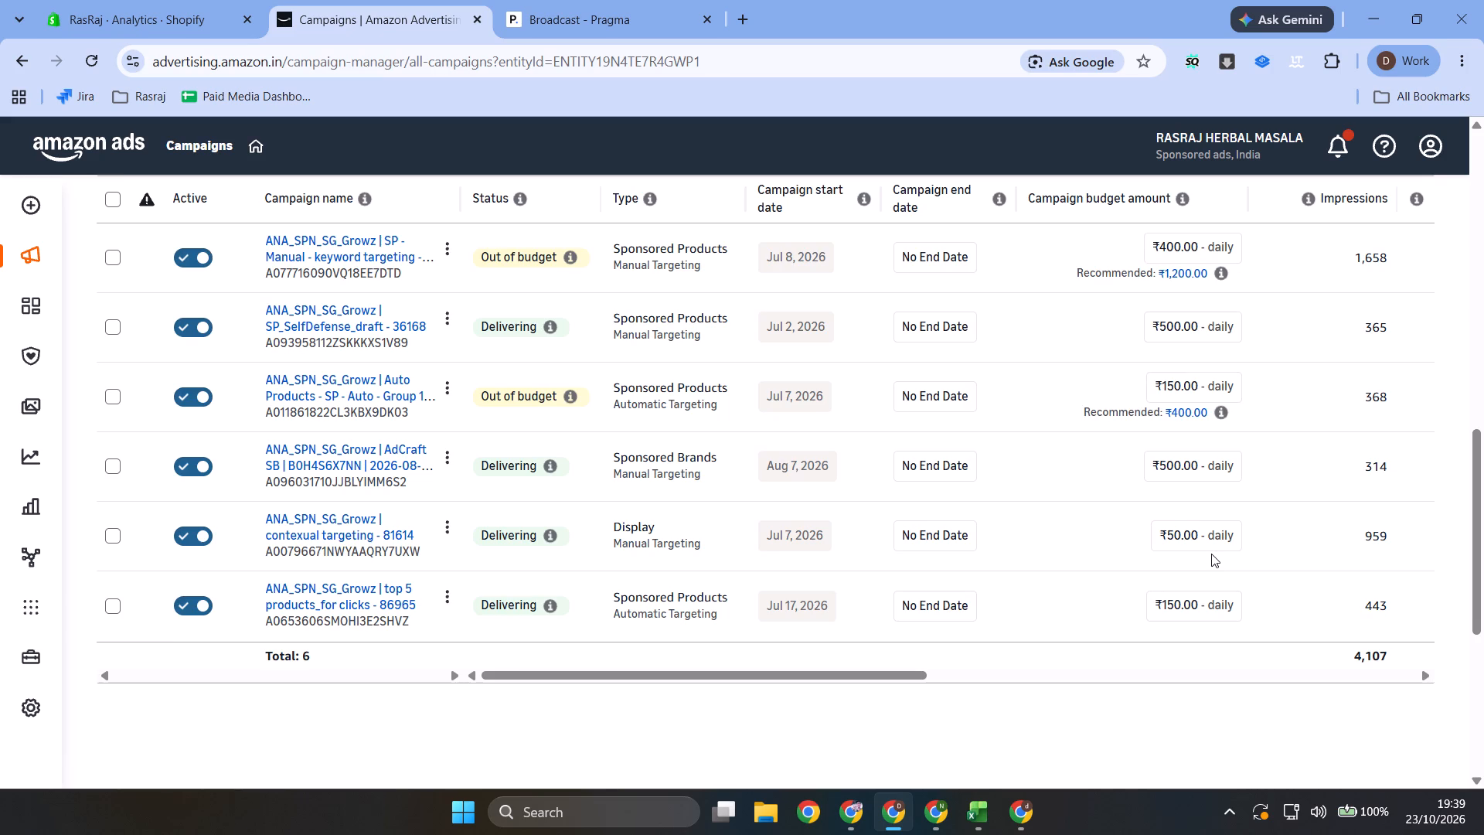
Examine the October 22 performance summary and the daily budgets and impressions of the enabled campaigns.
{"action": "scroll", "coordinate": [1210, 553], "scroll_direction": "up", "scroll_amount": 5}
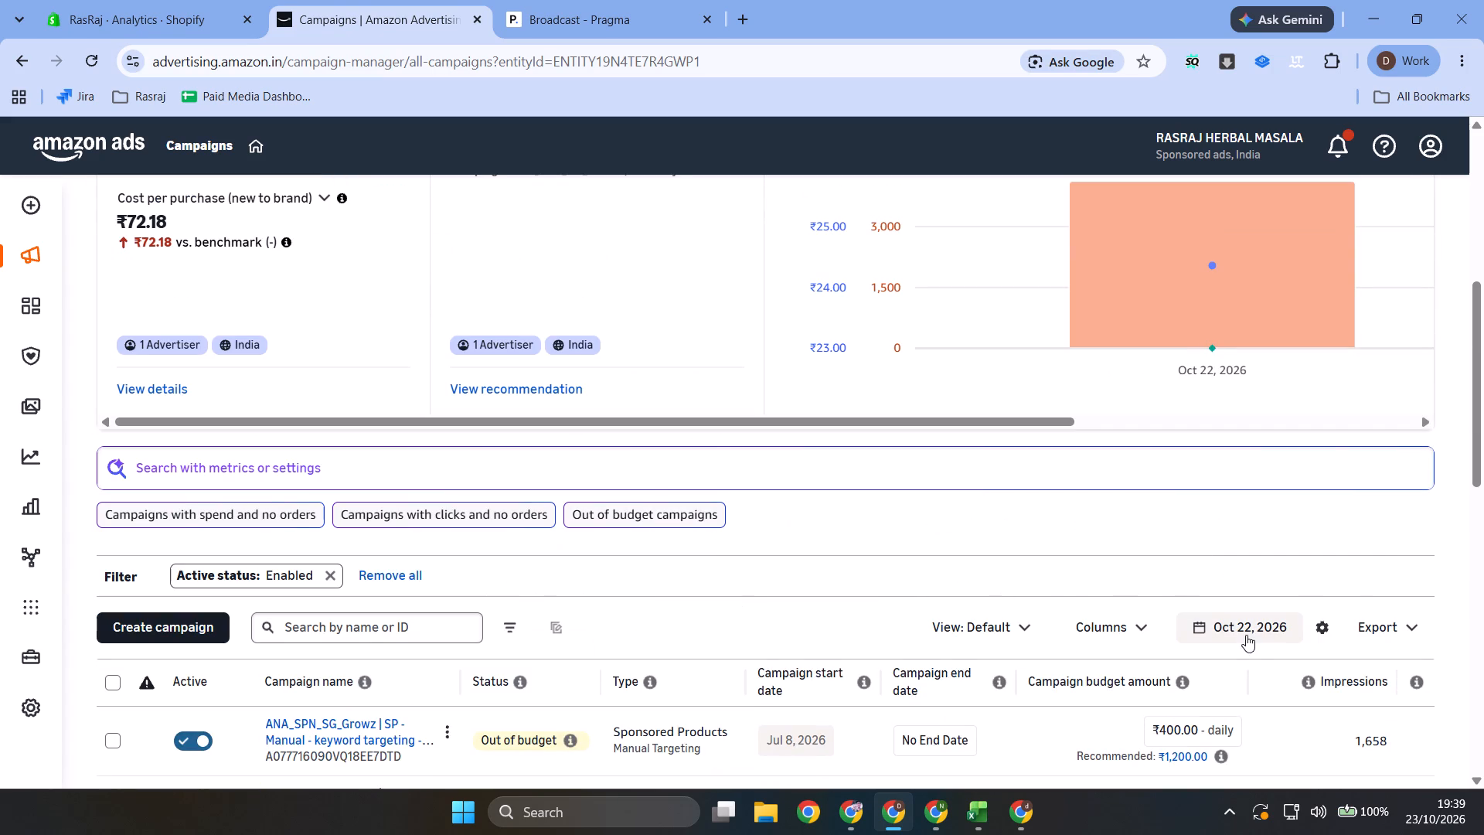
{"action": "scroll", "coordinate": [1227, 629], "scroll_direction": "up", "scroll_amount": 2}
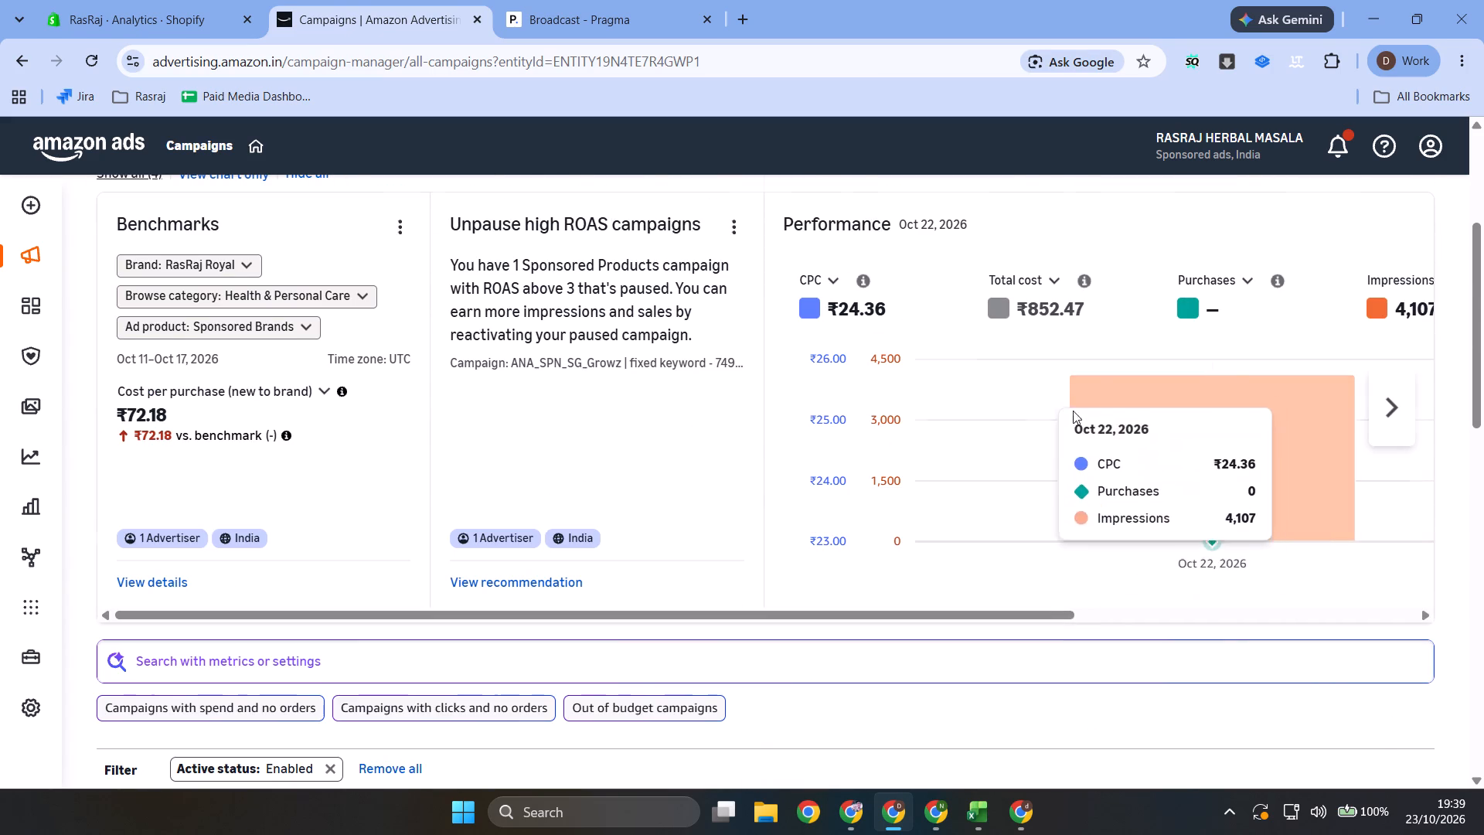
{"action": "scroll", "coordinate": [1073, 411], "scroll_direction": "down", "scroll_amount": 3}
{"action": "scroll", "coordinate": [1082, 478], "scroll_direction": "down", "scroll_amount": 2}
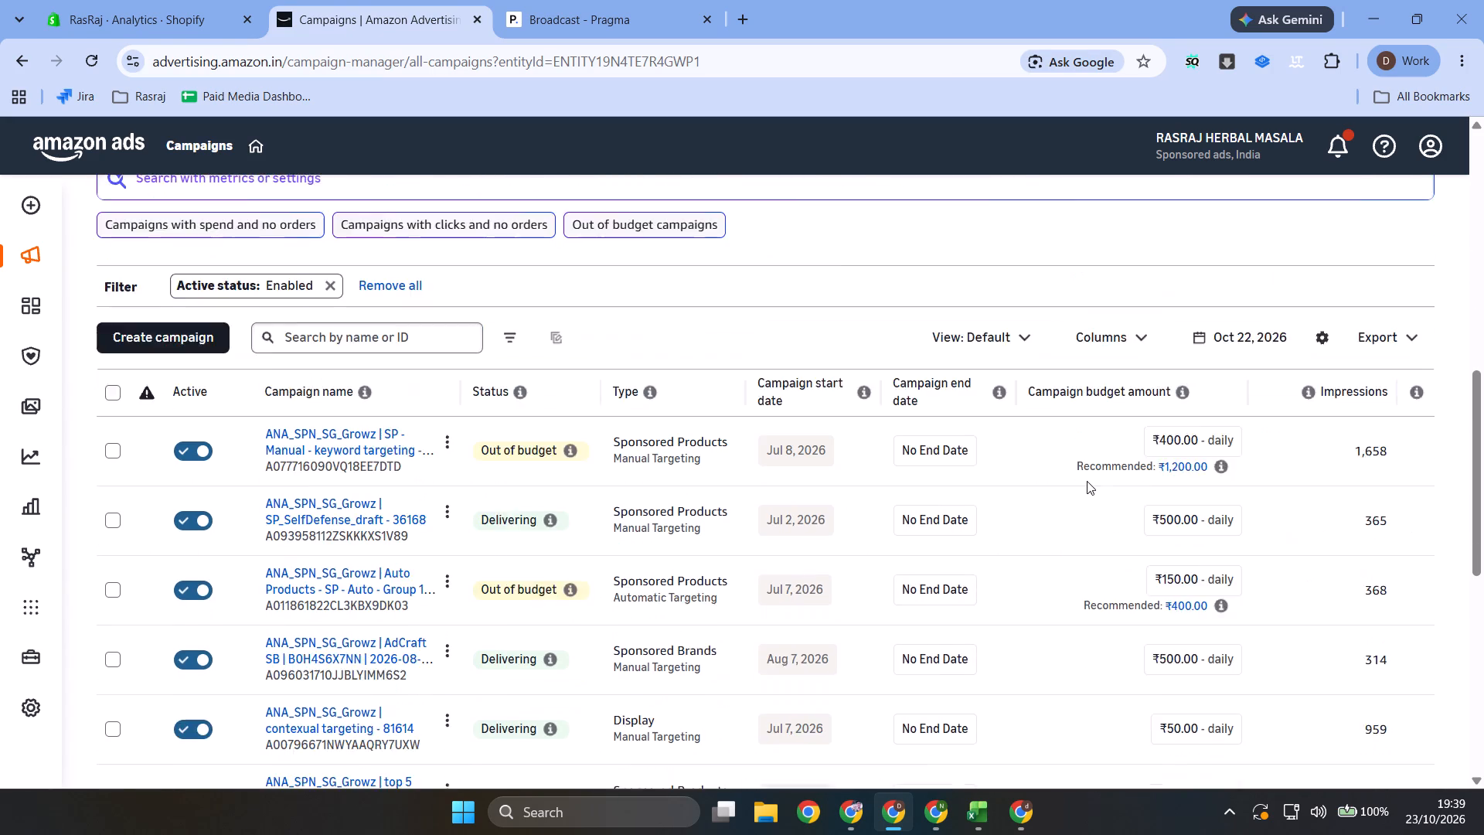
{"action": "scroll", "coordinate": [1087, 481], "scroll_direction": "down", "scroll_amount": 2}
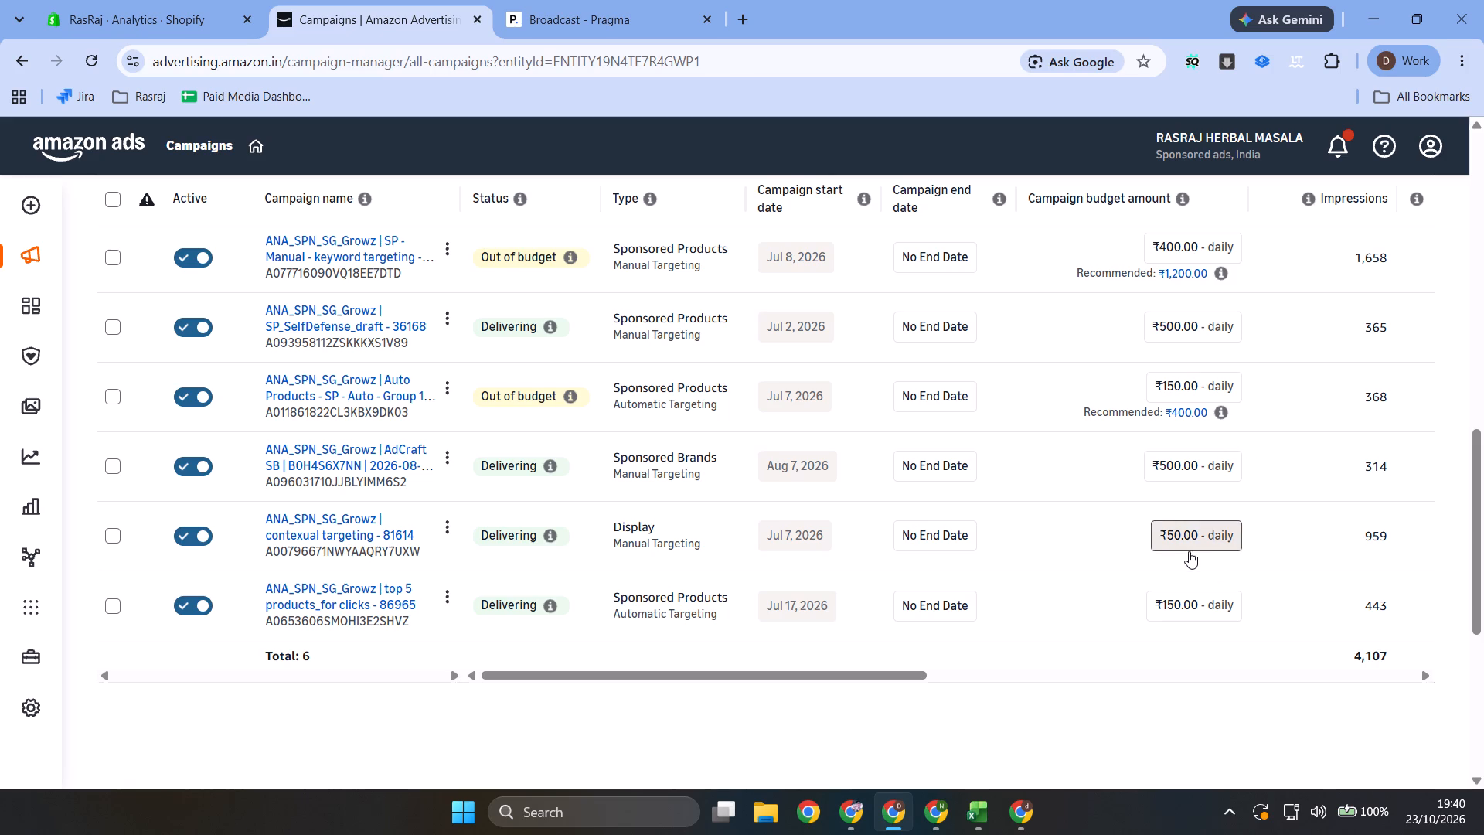
{"action": "scroll", "coordinate": [1334, 532], "scroll_direction": "up", "scroll_amount": 3}
{"action": "scroll", "coordinate": [1142, 394], "scroll_direction": "up", "scroll_amount": 1}
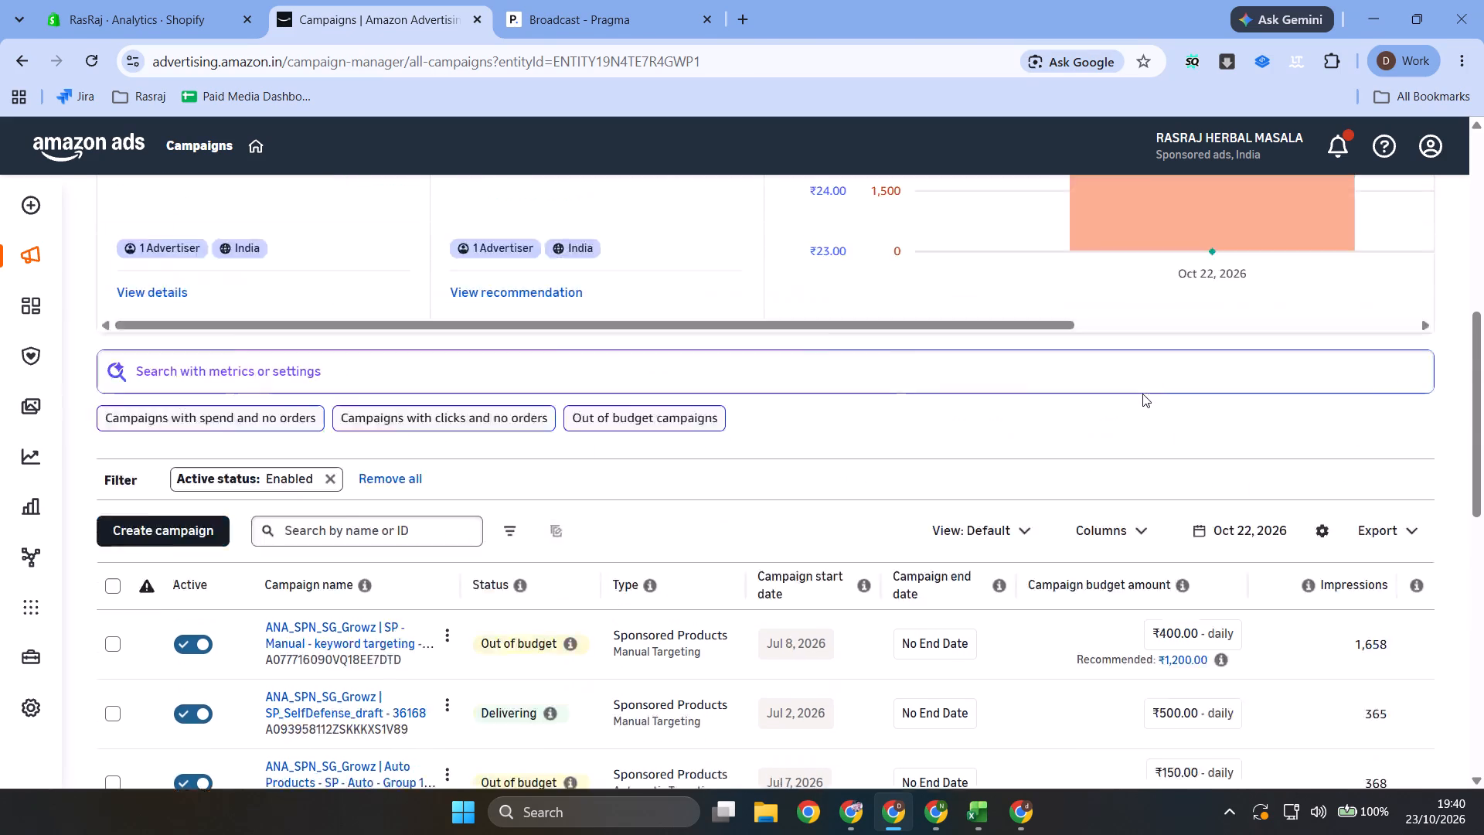
{"action": "scroll", "coordinate": [1142, 394], "scroll_direction": "up", "scroll_amount": 1}
{"action": "scroll", "coordinate": [1124, 530], "scroll_direction": "up", "scroll_amount": 3}
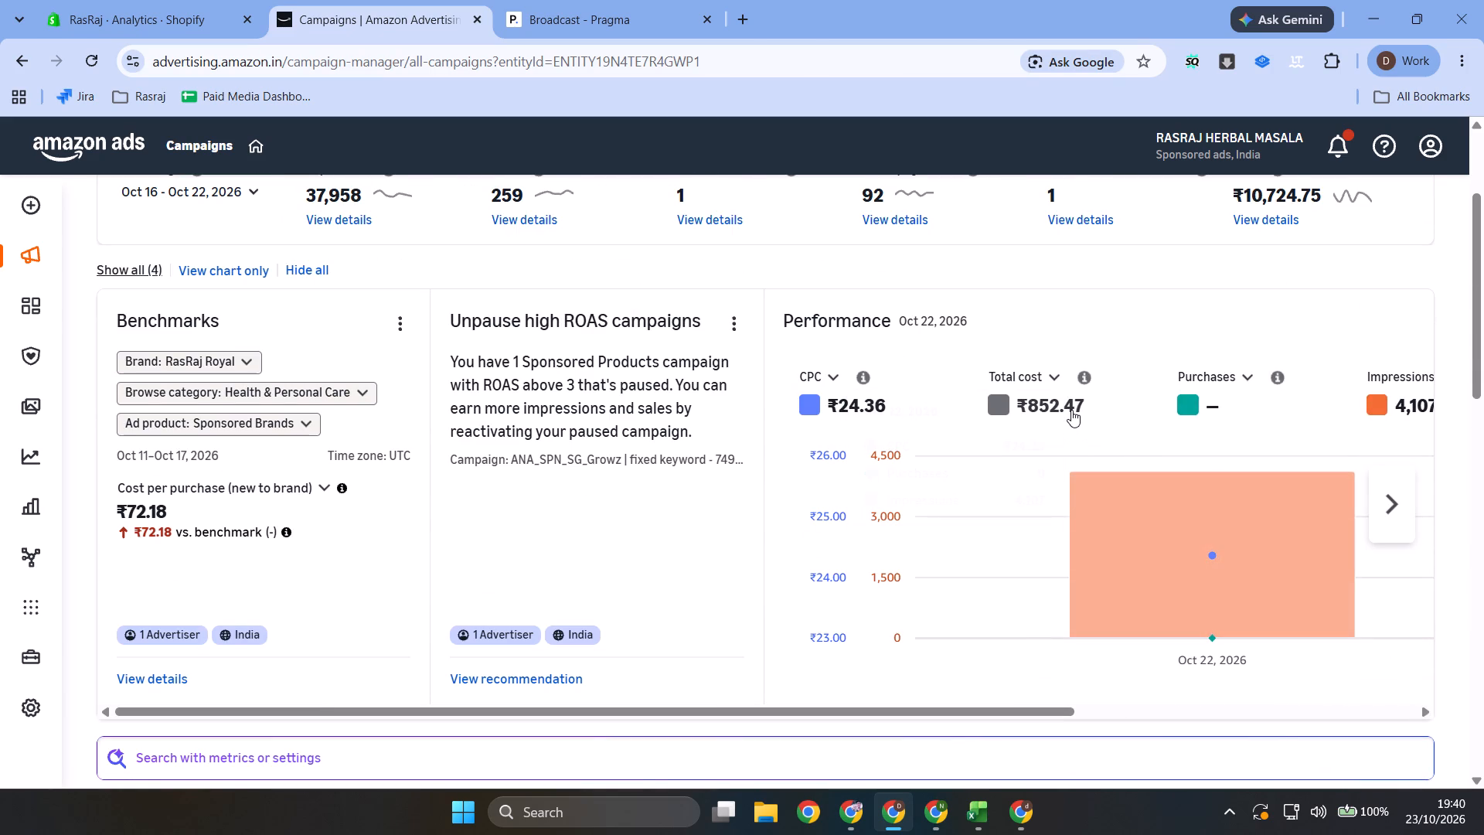
Examine the clicks, total cost, CPC, purchases, sales and ROAS columns for the enabled campaigns.
{"action": "scroll", "coordinate": [1077, 468], "scroll_direction": "down", "scroll_amount": 2}
{"action": "scroll", "coordinate": [1223, 550], "scroll_direction": "down", "scroll_amount": 2}
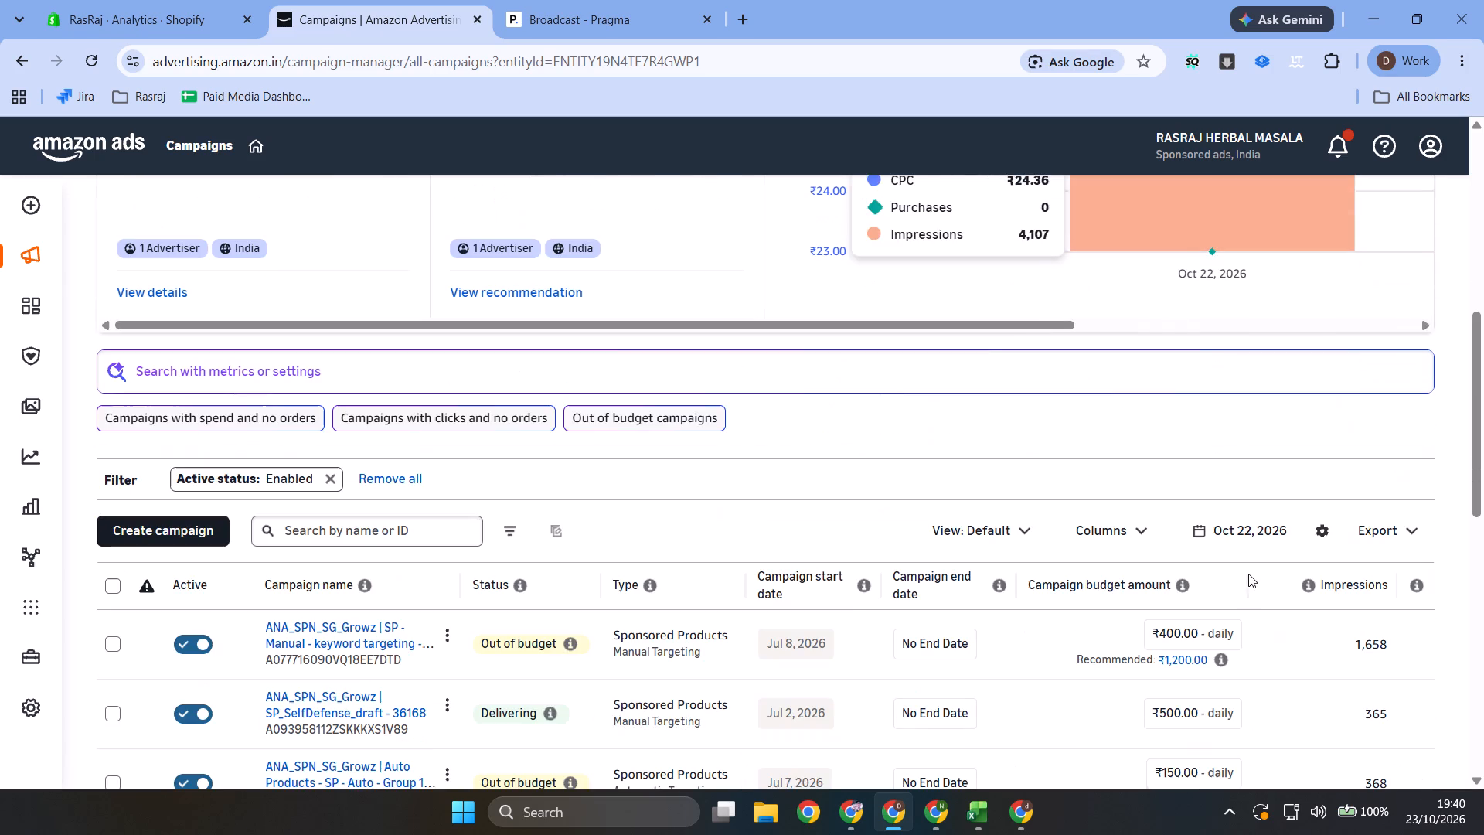
{"action": "scroll", "coordinate": [1245, 570], "scroll_direction": "down", "scroll_amount": 2}
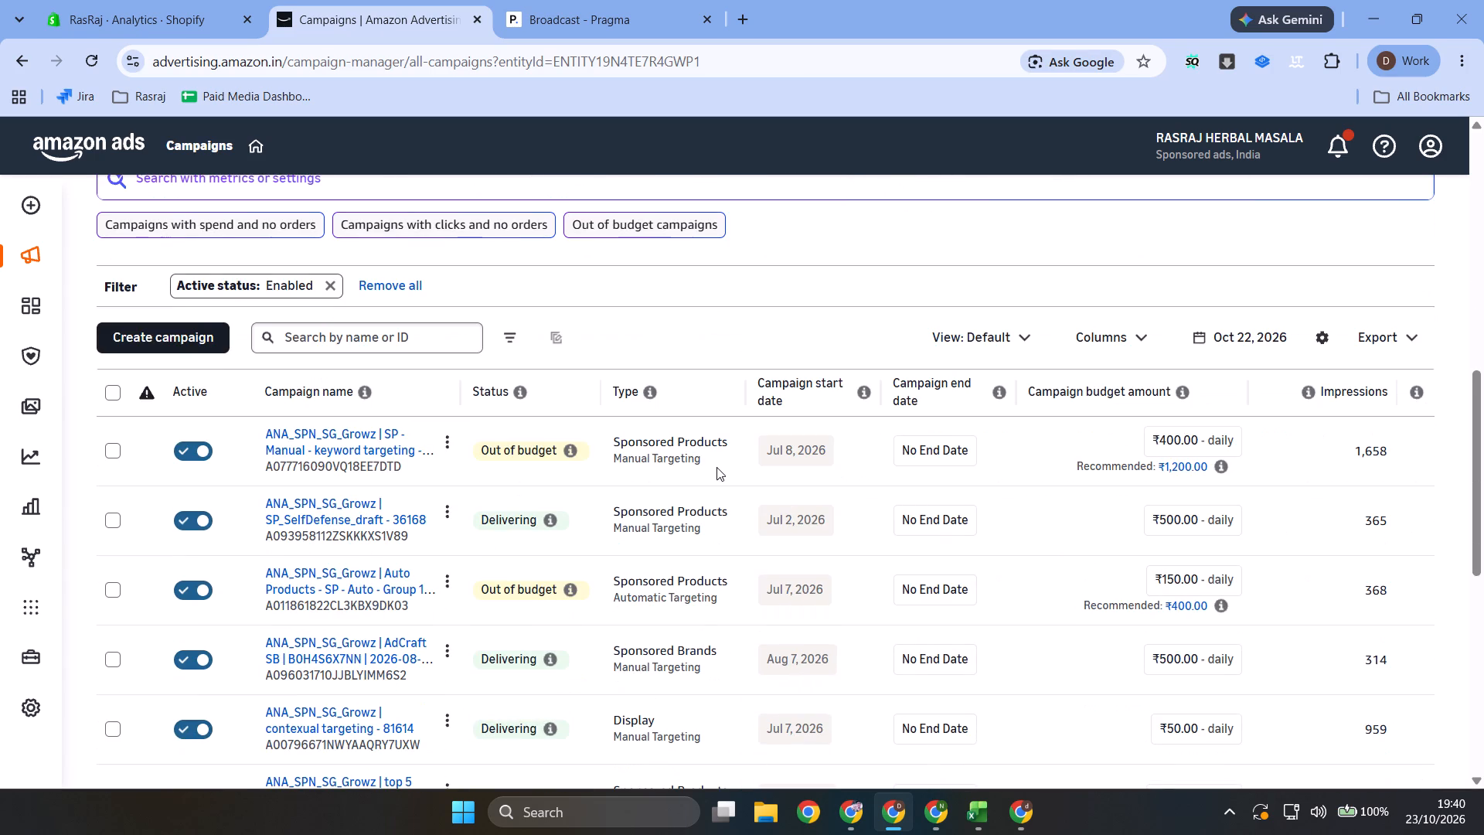
{"action": "scroll", "coordinate": [1316, 581], "scroll_direction": "down", "scroll_amount": 1}
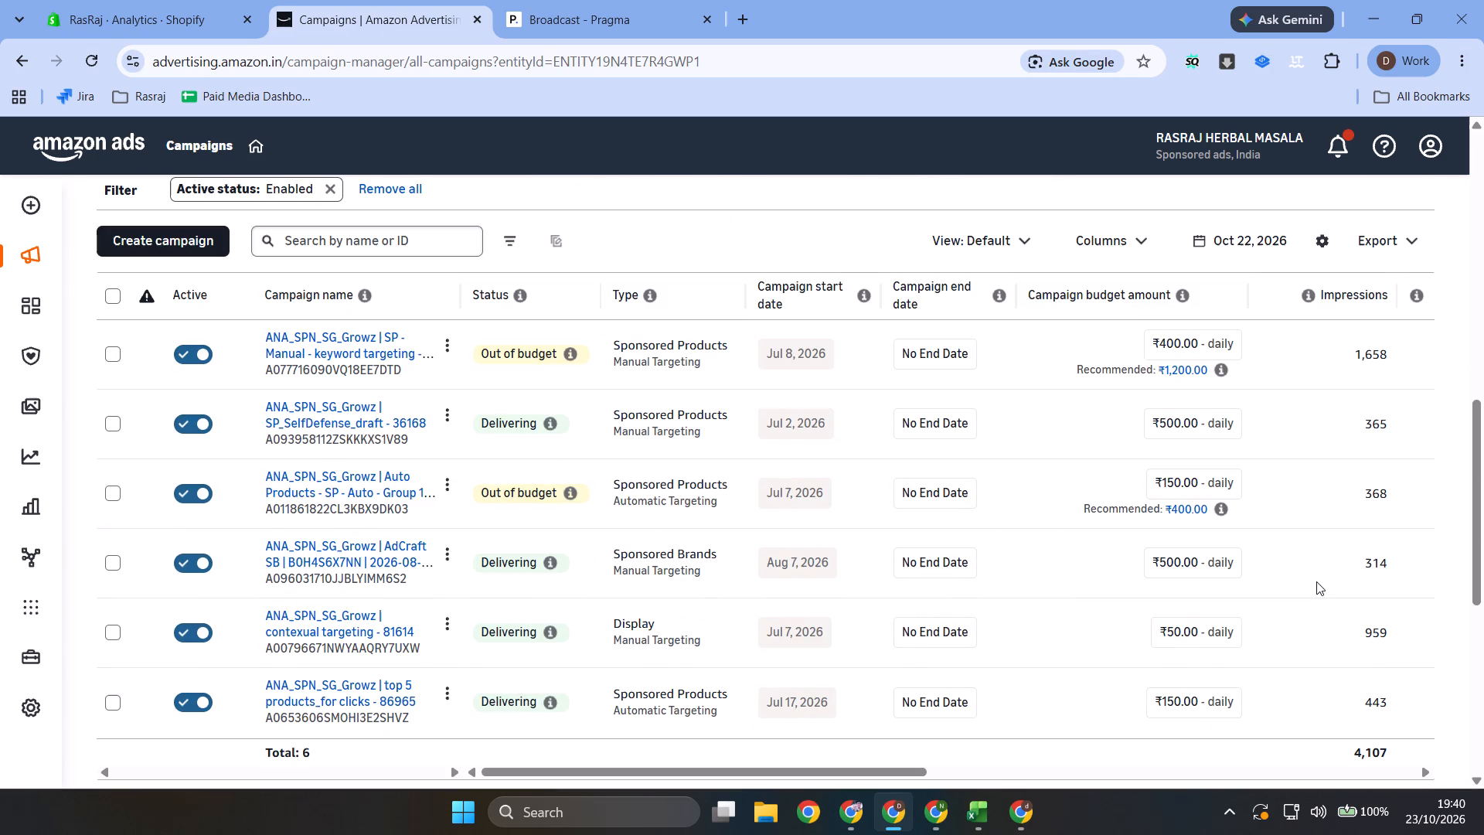
{"action": "left_click_drag", "start_coordinate": [842, 770], "coordinate": [1230, 755]}
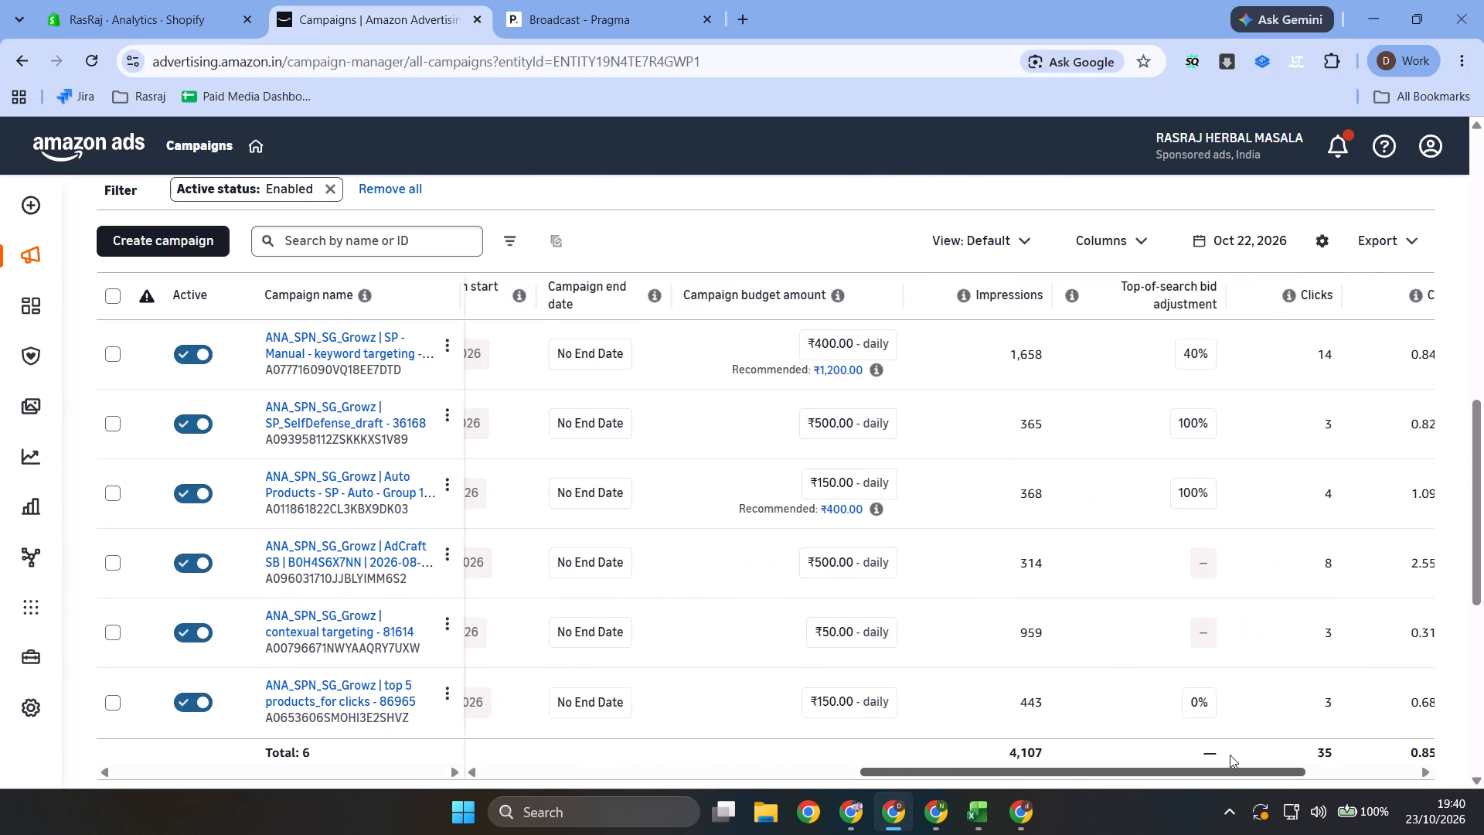
{"action": "left_click_drag", "start_coordinate": [1230, 755], "coordinate": [1385, 735]}
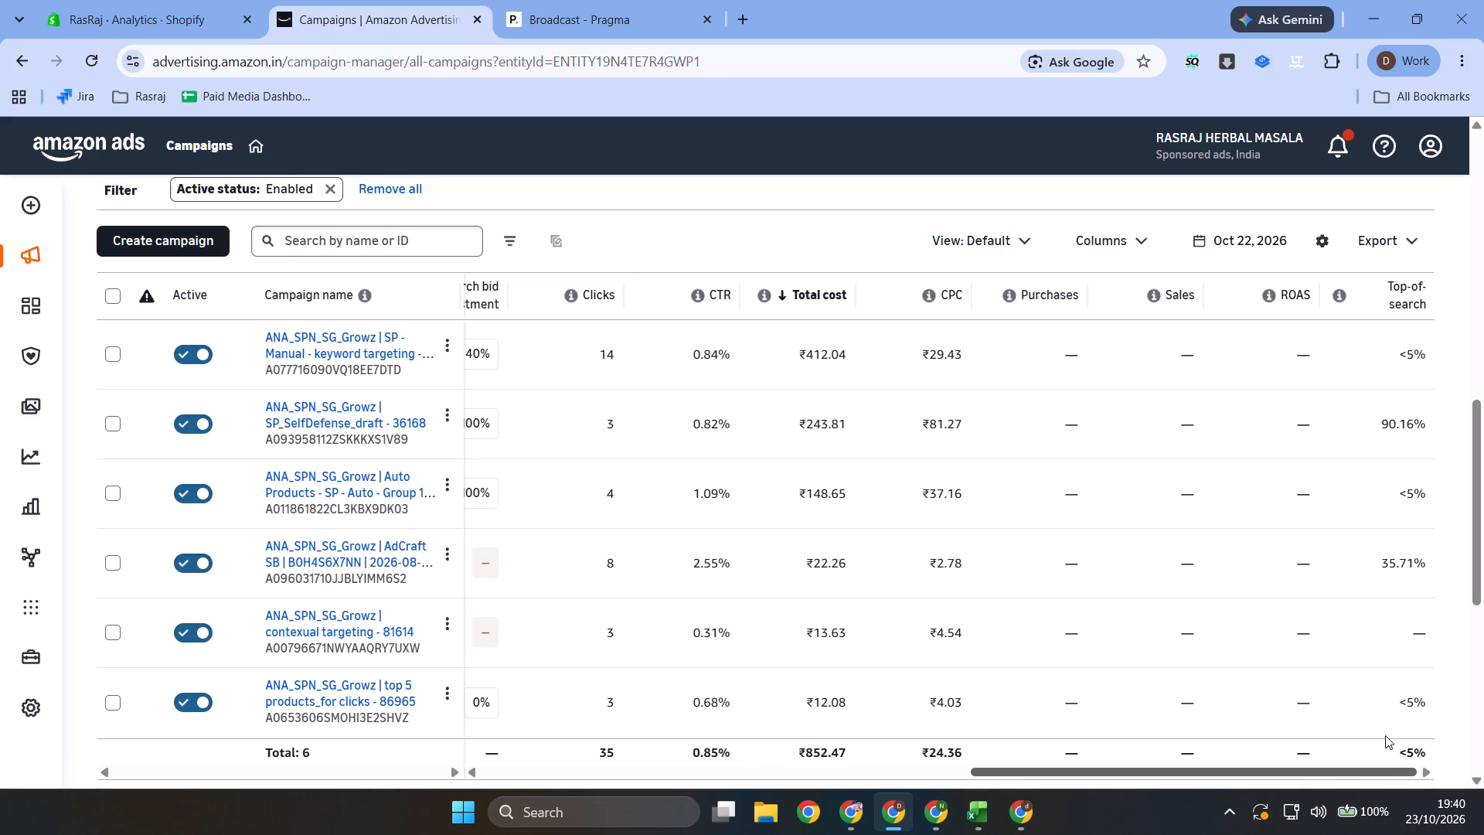
{"action": "left_click_drag", "start_coordinate": [1385, 735], "coordinate": [619, 774]}
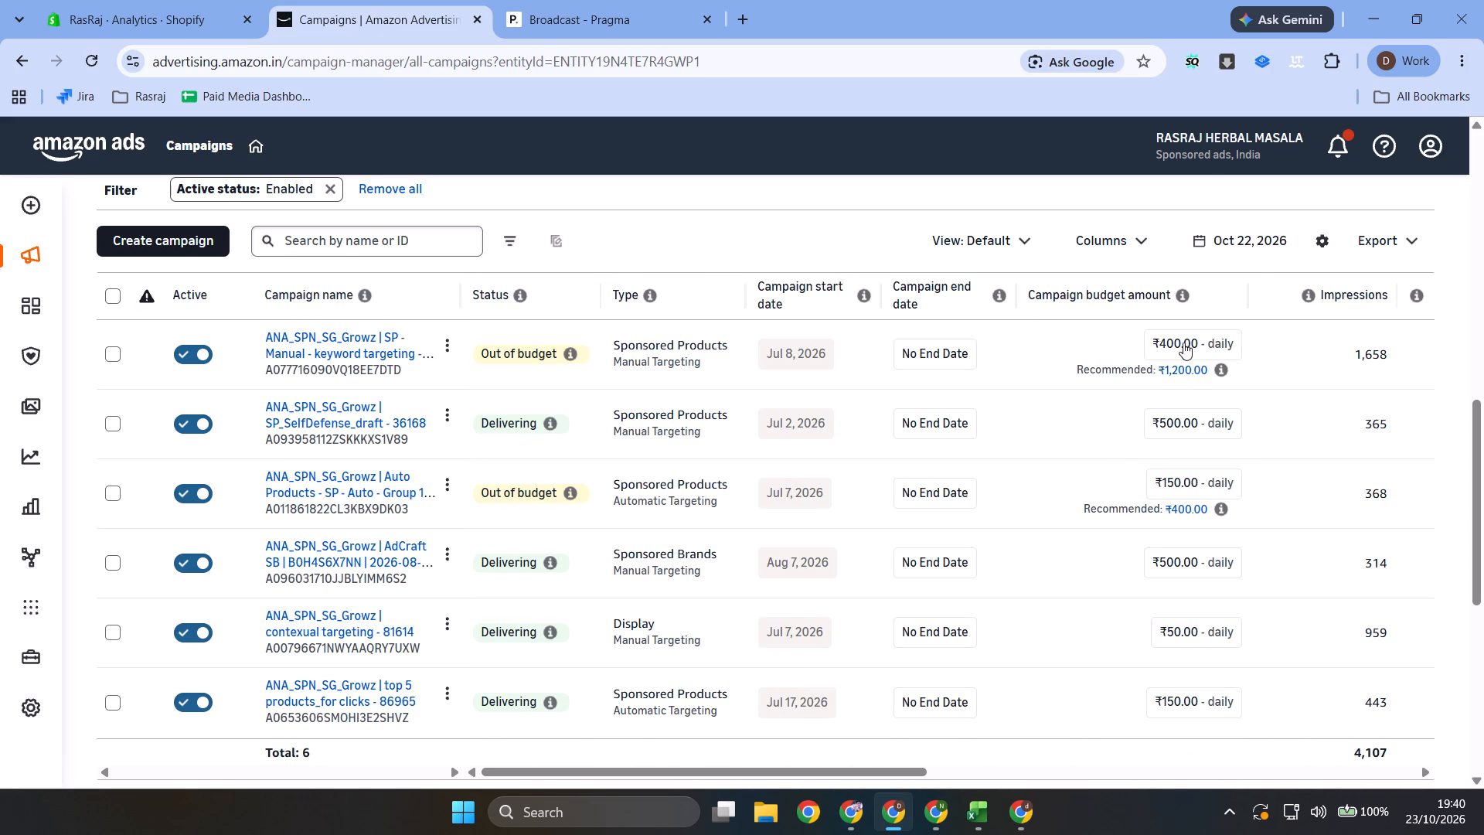
Set the daily budget of the SP - Manual - keyword targeting campaign to the recommended ₹1,200 and save it.
{"action": "left_click", "coordinate": [1185, 367]}
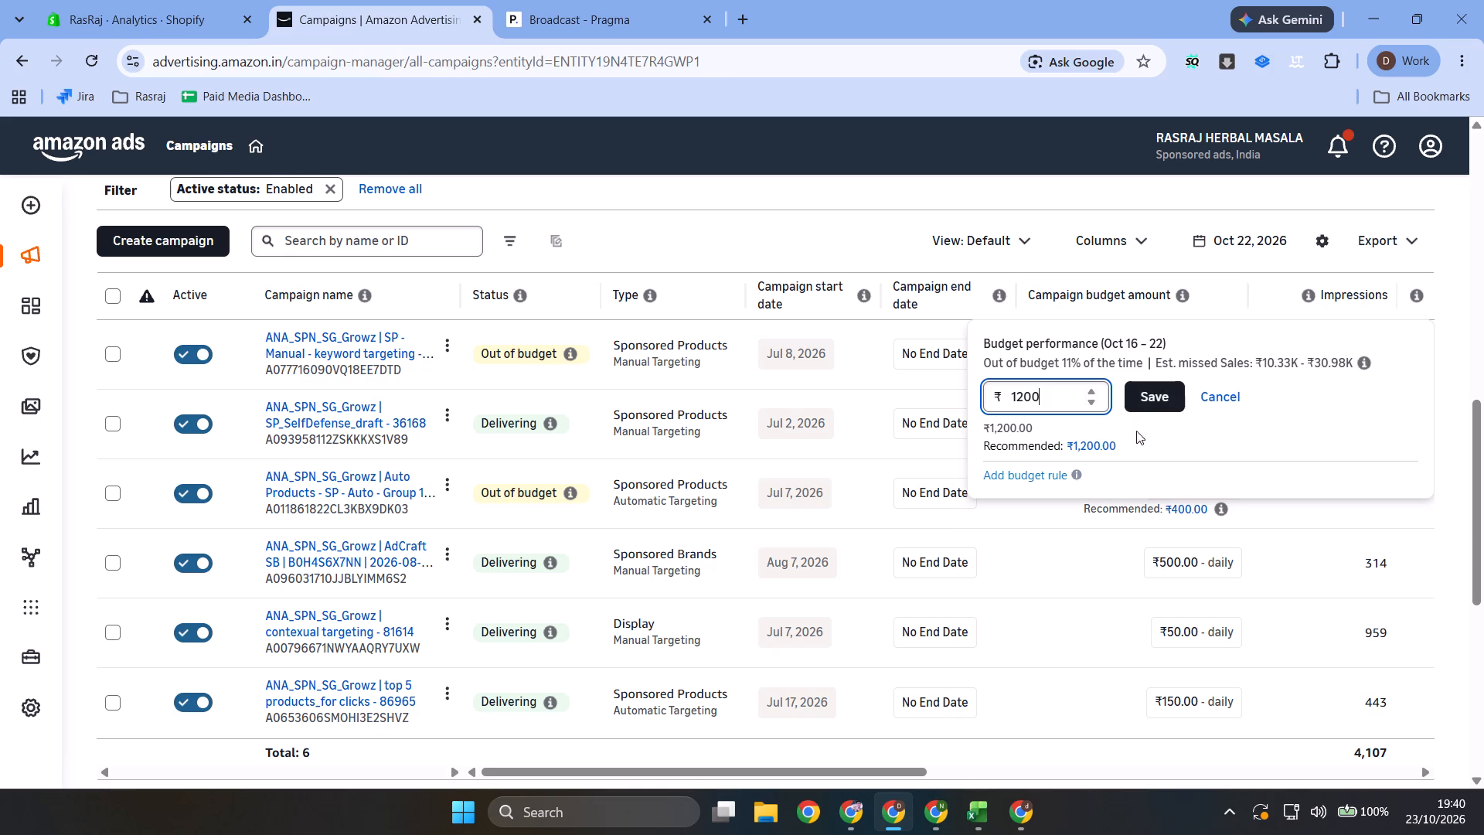
{"action": "left_click", "coordinate": [1163, 384]}
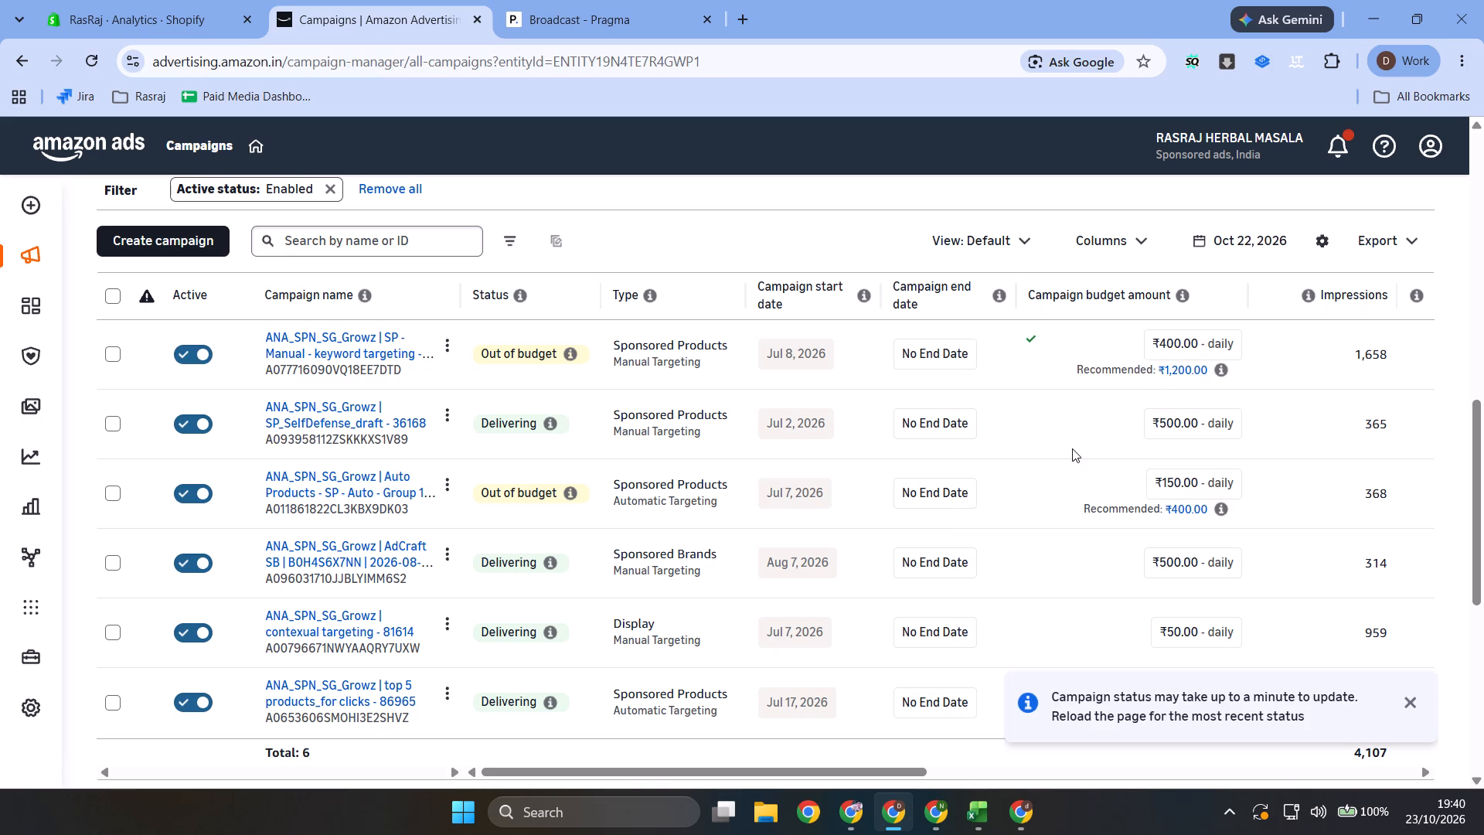
Dismiss the campaign status notice and recheck the performance chart and campaign budgets.
{"action": "scroll", "coordinate": [1122, 492], "scroll_direction": "up", "scroll_amount": 3}
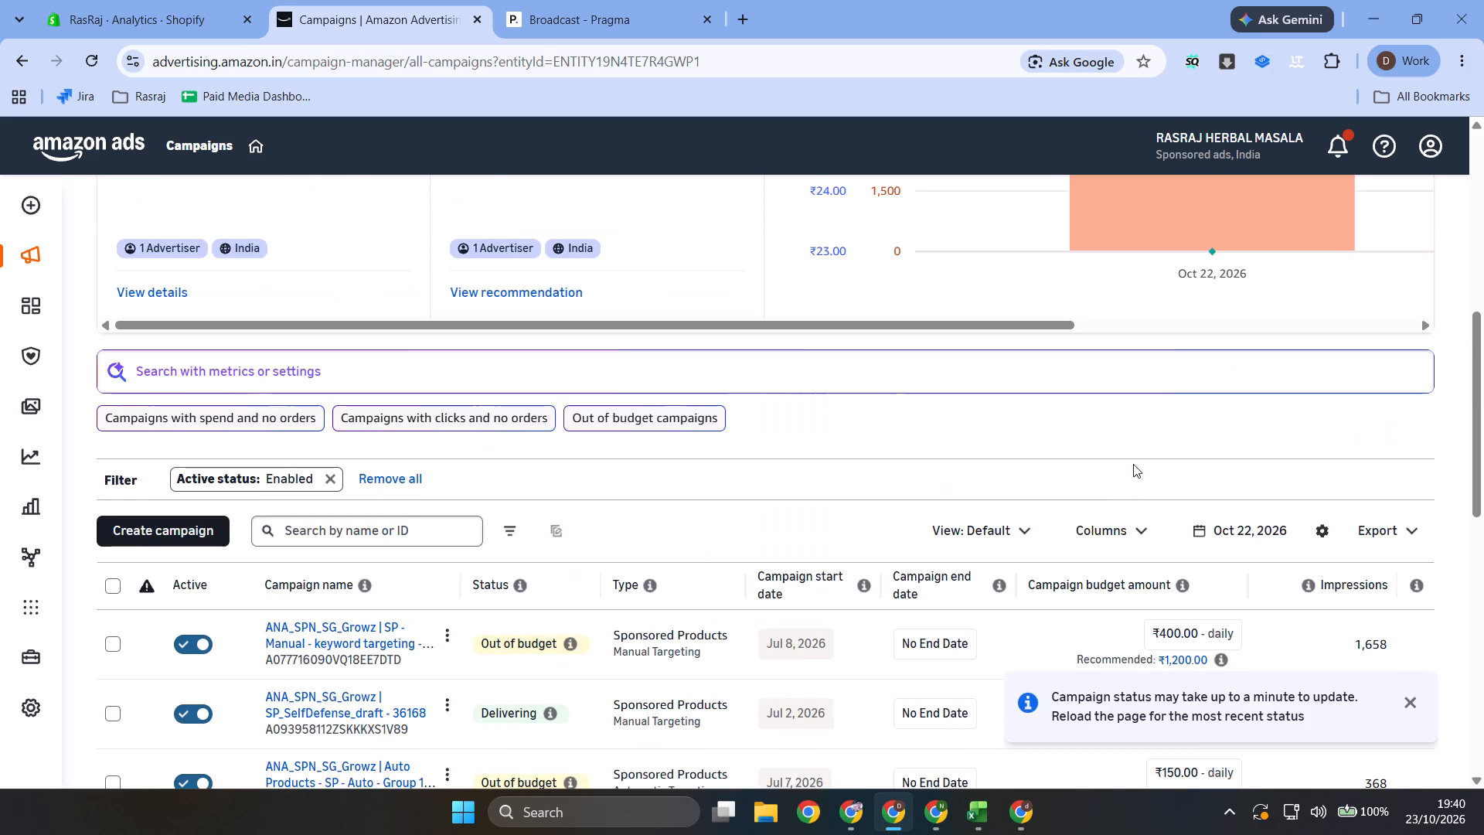
{"action": "scroll", "coordinate": [1139, 449], "scroll_direction": "up", "scroll_amount": 2}
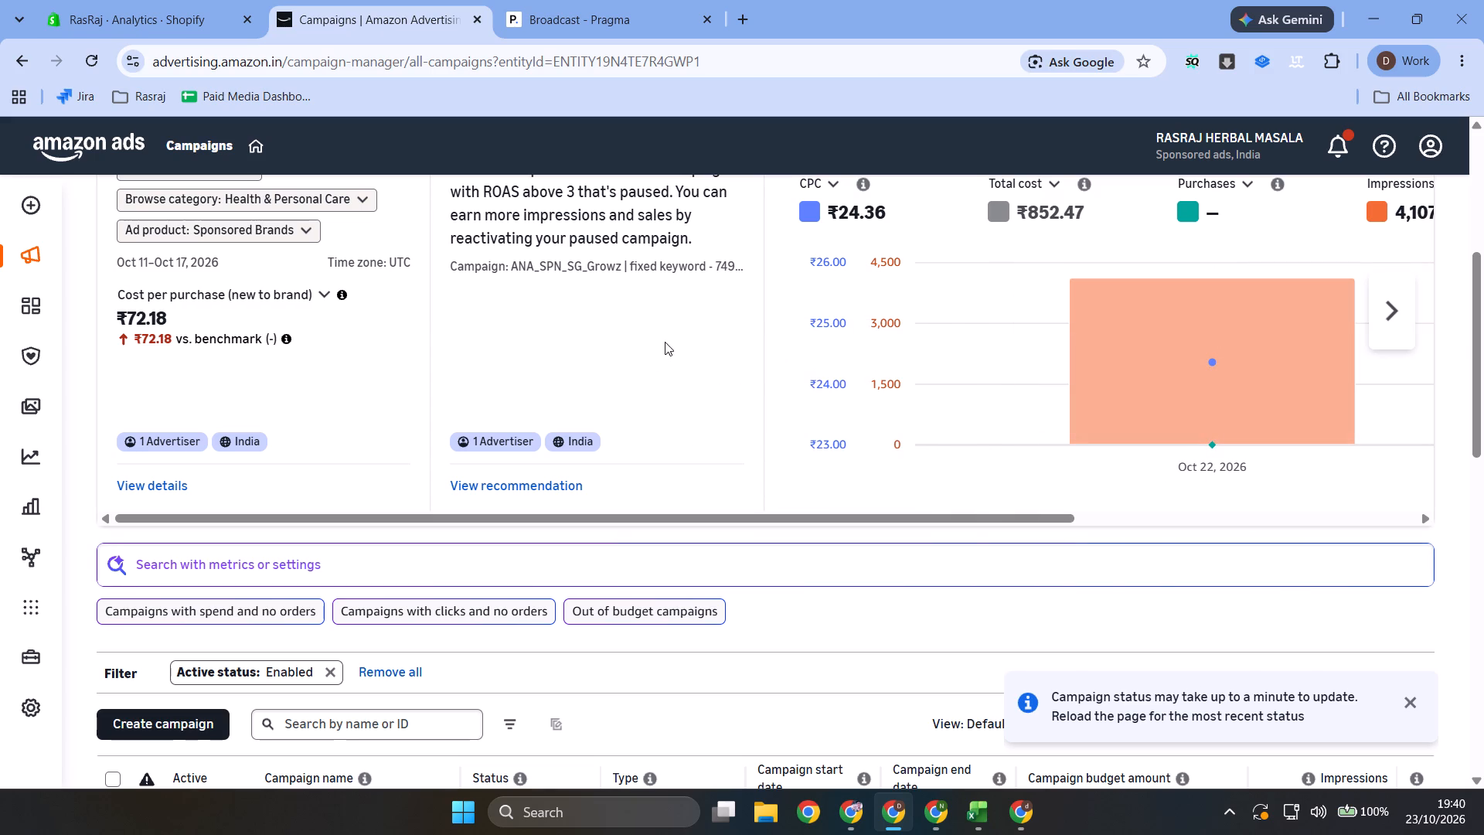
{"action": "scroll", "coordinate": [1026, 486], "scroll_direction": "down", "scroll_amount": 1}
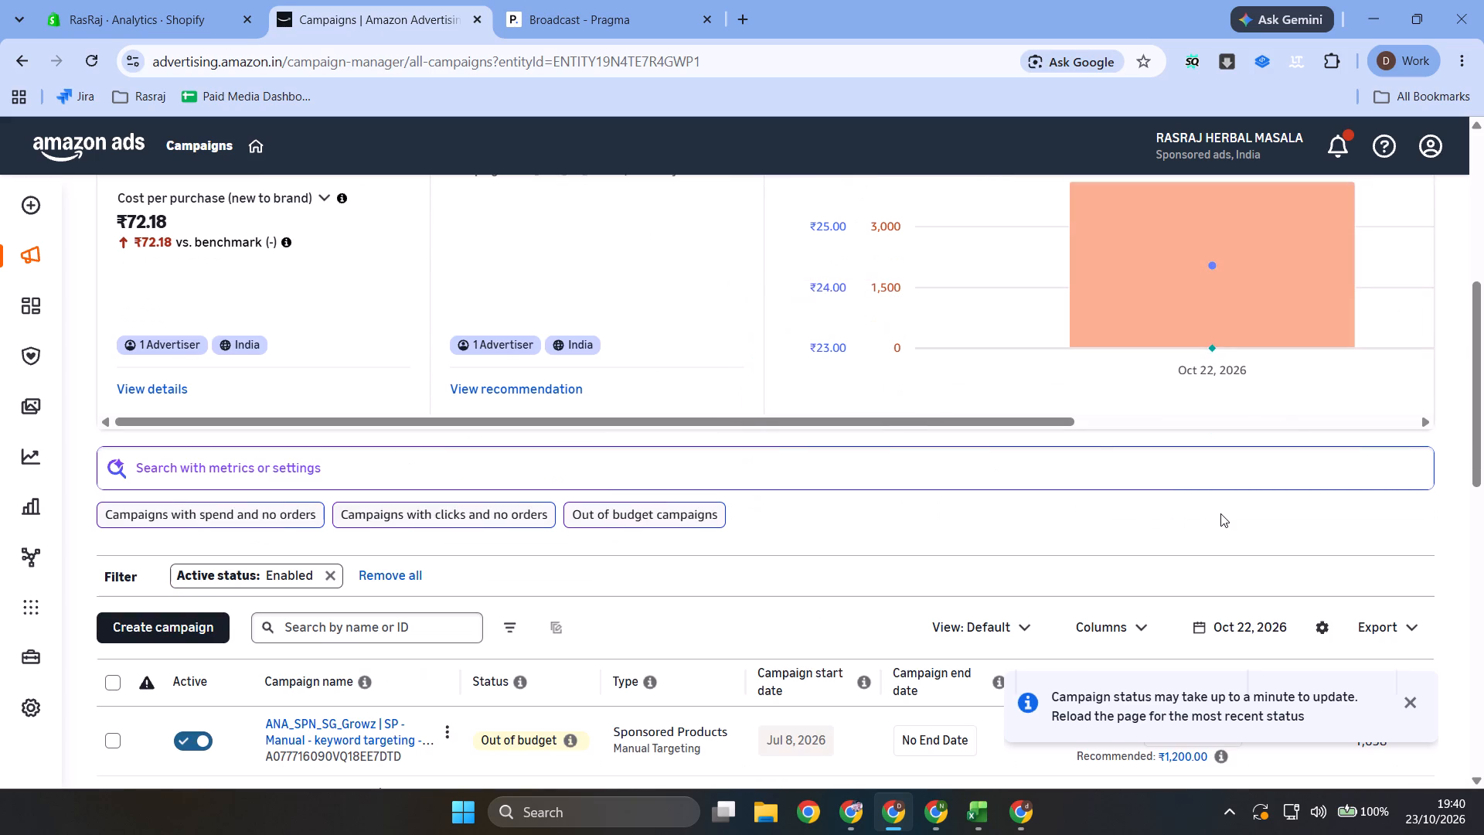
{"action": "scroll", "coordinate": [1220, 513], "scroll_direction": "down", "scroll_amount": 2}
{"action": "scroll", "coordinate": [1166, 578], "scroll_direction": "down", "scroll_amount": 1}
{"action": "left_click", "coordinate": [1412, 704]}
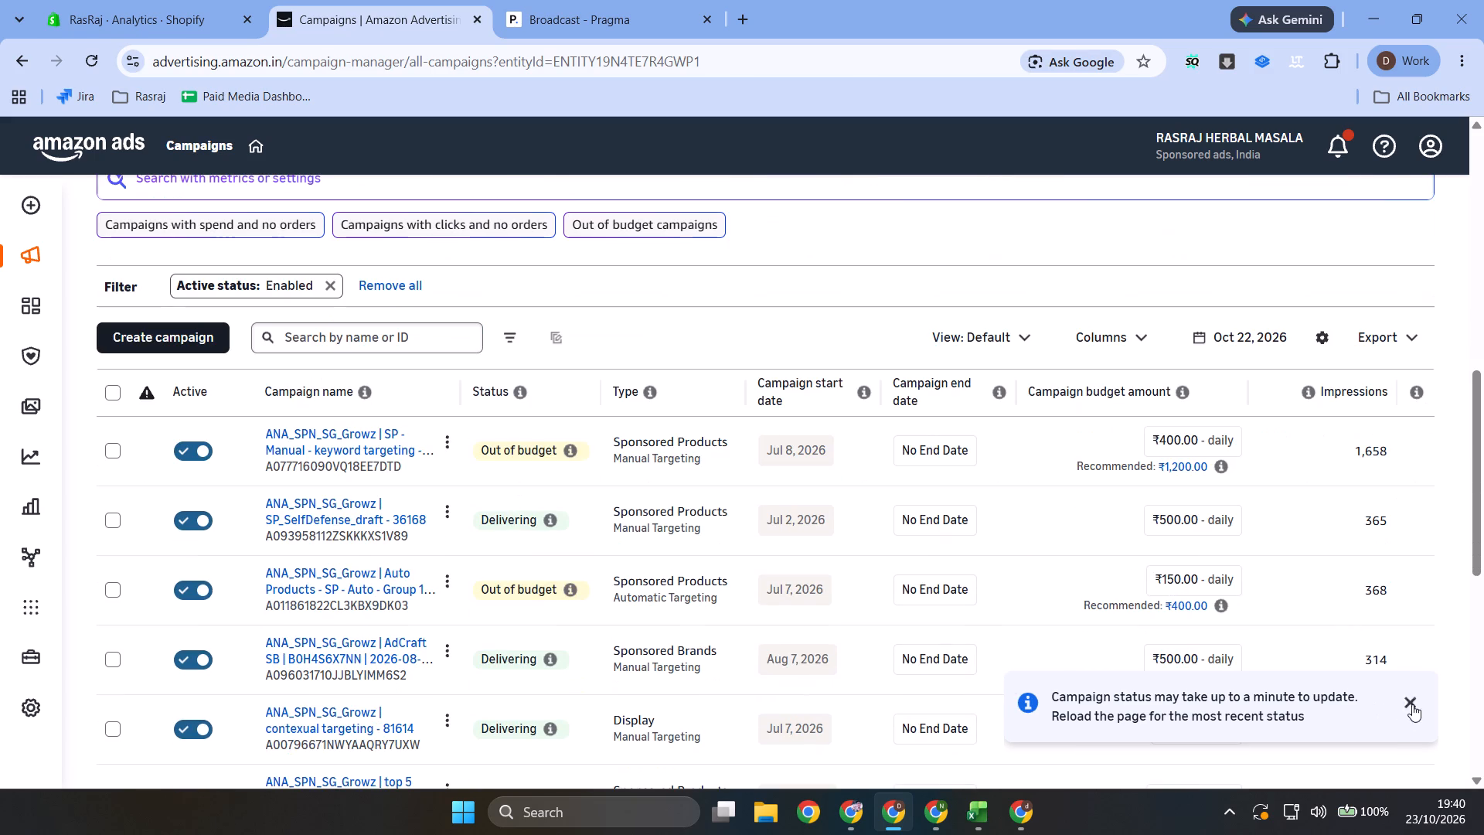
{"action": "scroll", "coordinate": [1064, 614], "scroll_direction": "down", "scroll_amount": 3}
{"action": "scroll", "coordinate": [1277, 603], "scroll_direction": "up", "scroll_amount": 2}
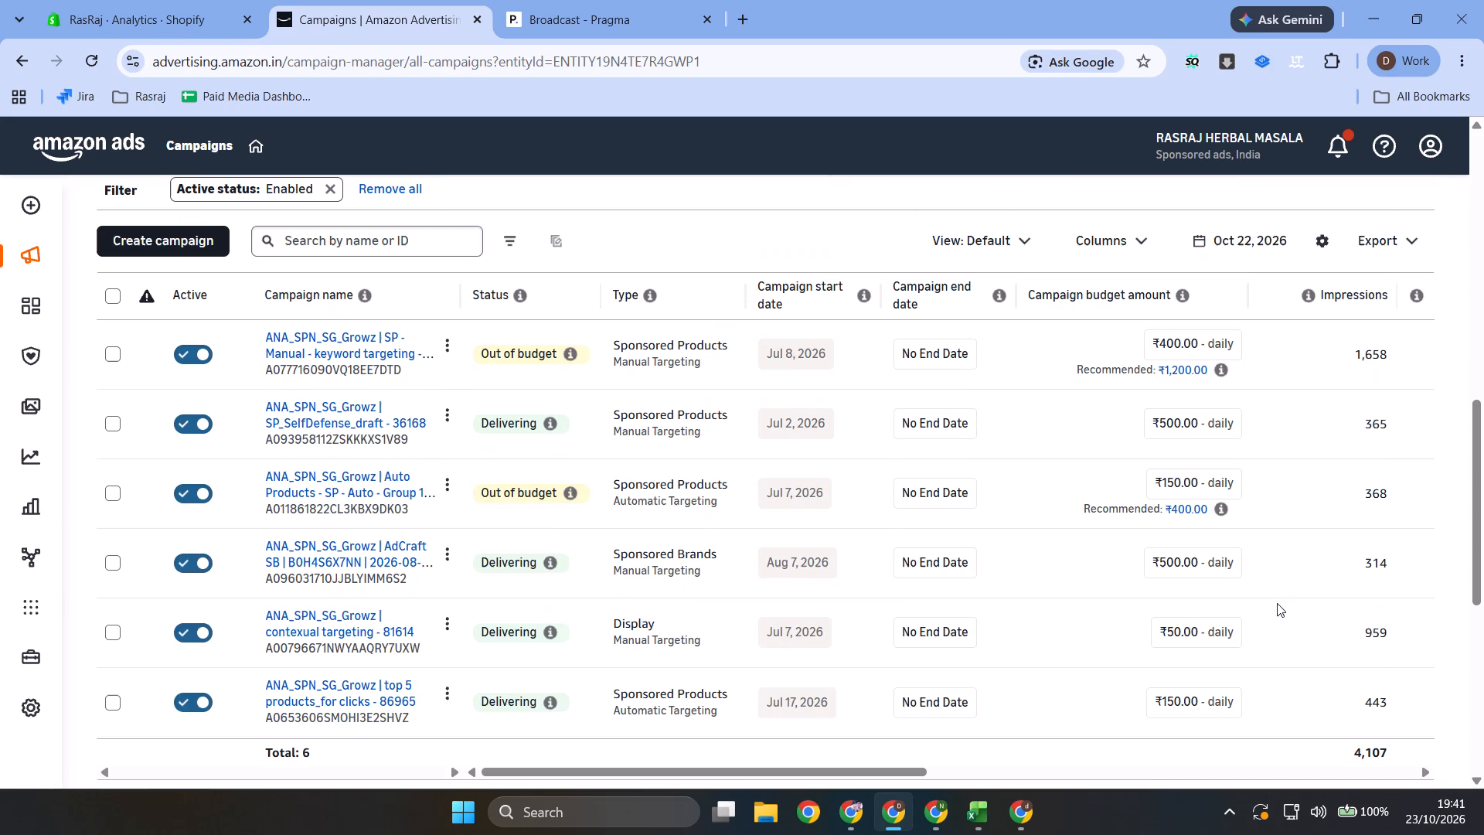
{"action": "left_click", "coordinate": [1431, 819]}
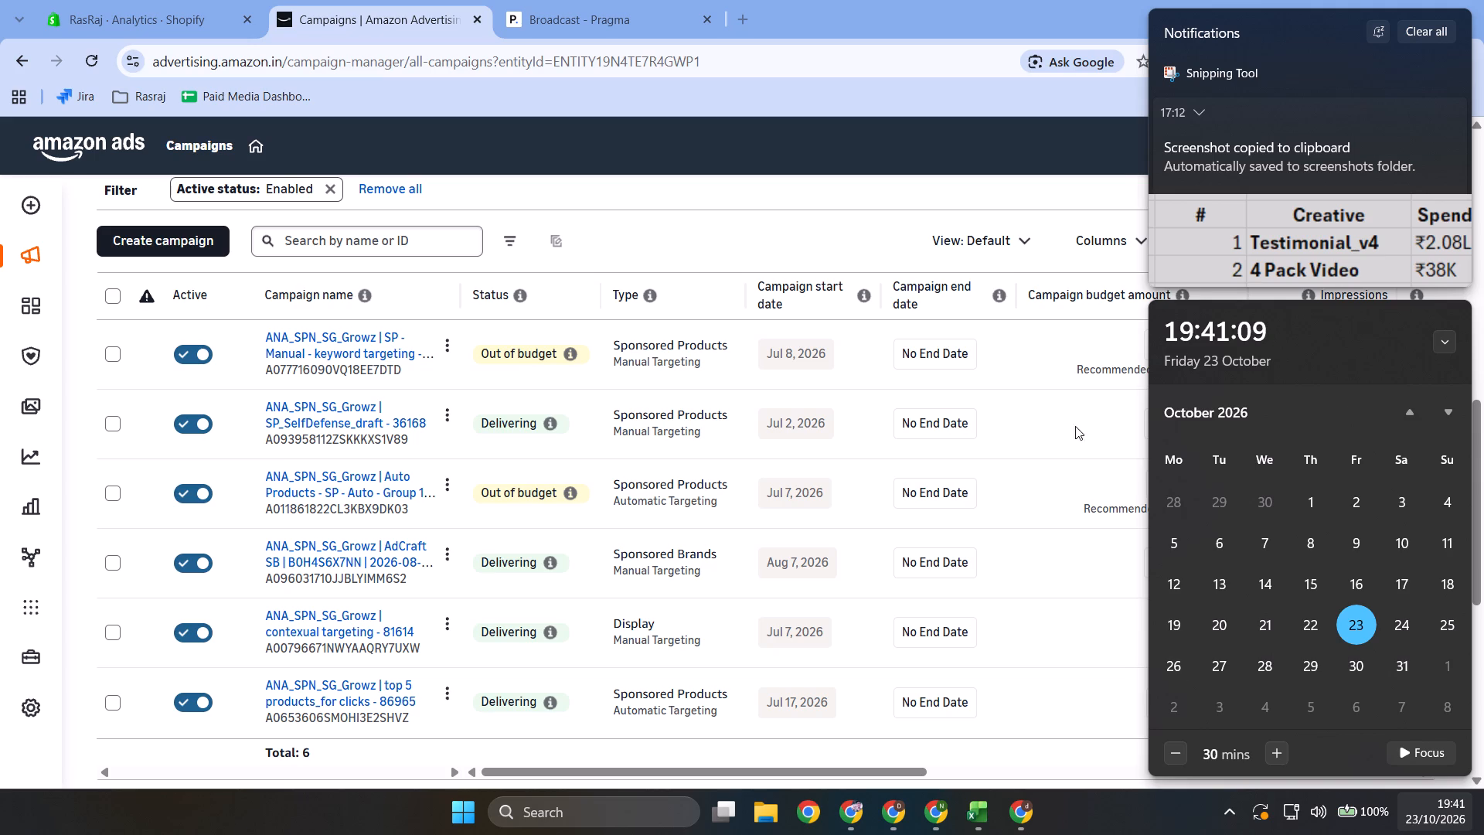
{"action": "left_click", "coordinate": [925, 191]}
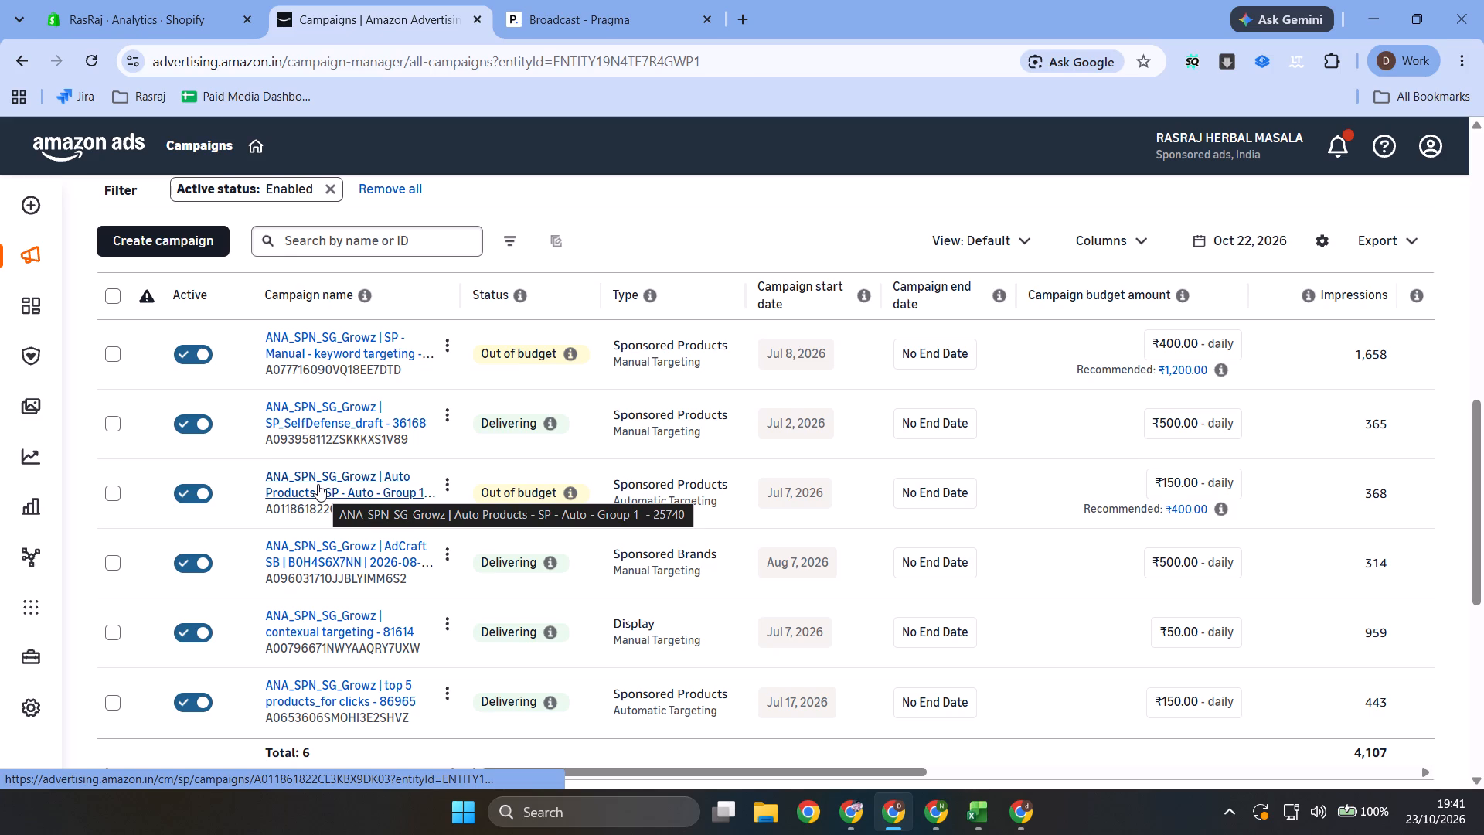
Recheck the October 22 CPC, total cost, purchases and impressions in the Amazon Ads performance summary.
{"action": "left_click", "coordinate": [648, 228]}
{"action": "scroll", "coordinate": [654, 257], "scroll_direction": "up", "scroll_amount": 1}
{"action": "scroll", "coordinate": [762, 365], "scroll_direction": "up", "scroll_amount": 2}
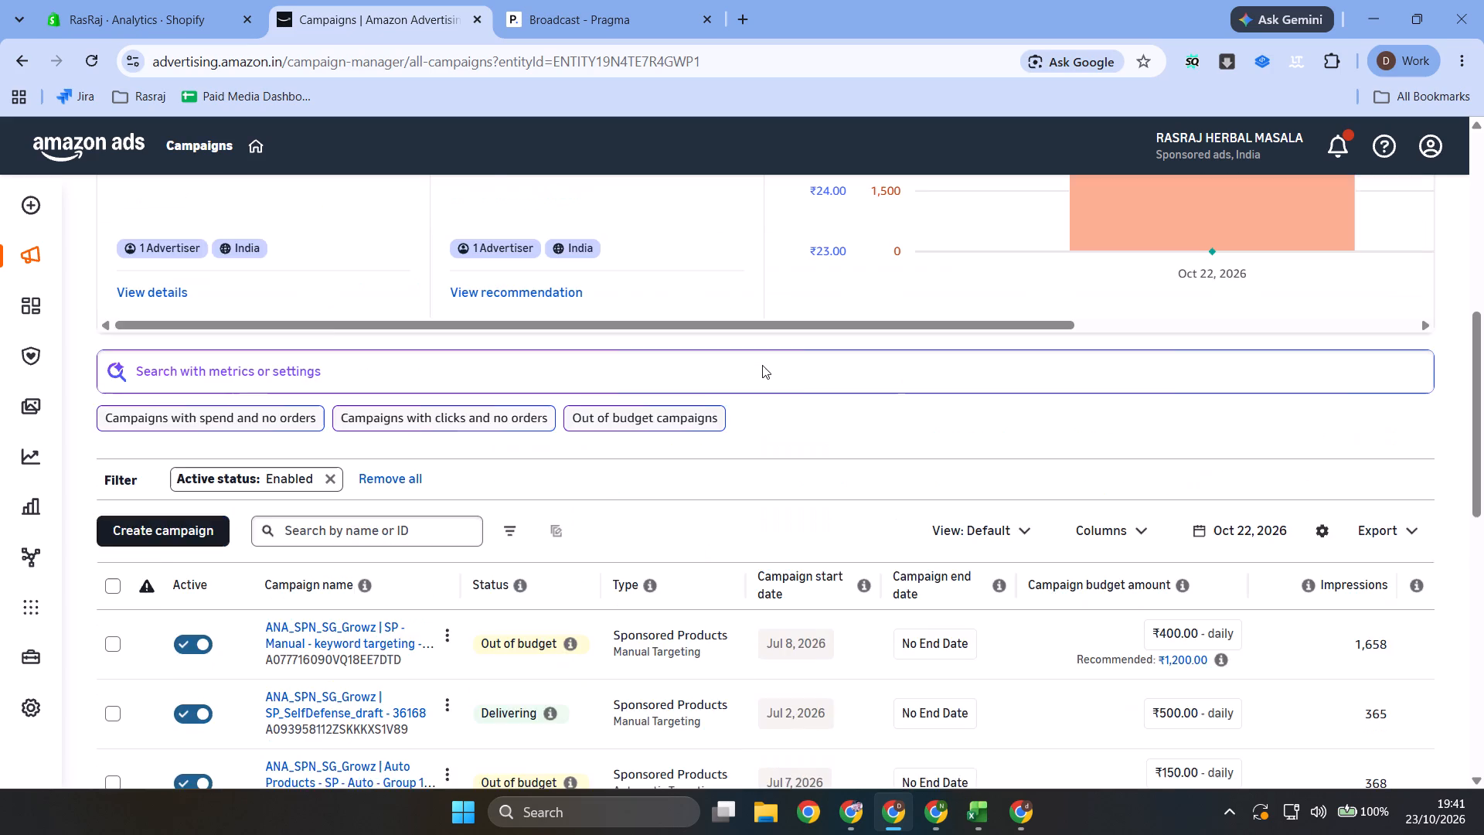
{"action": "scroll", "coordinate": [955, 360], "scroll_direction": "up", "scroll_amount": 2}
{"action": "scroll", "coordinate": [682, 339], "scroll_direction": "up", "scroll_amount": 2}
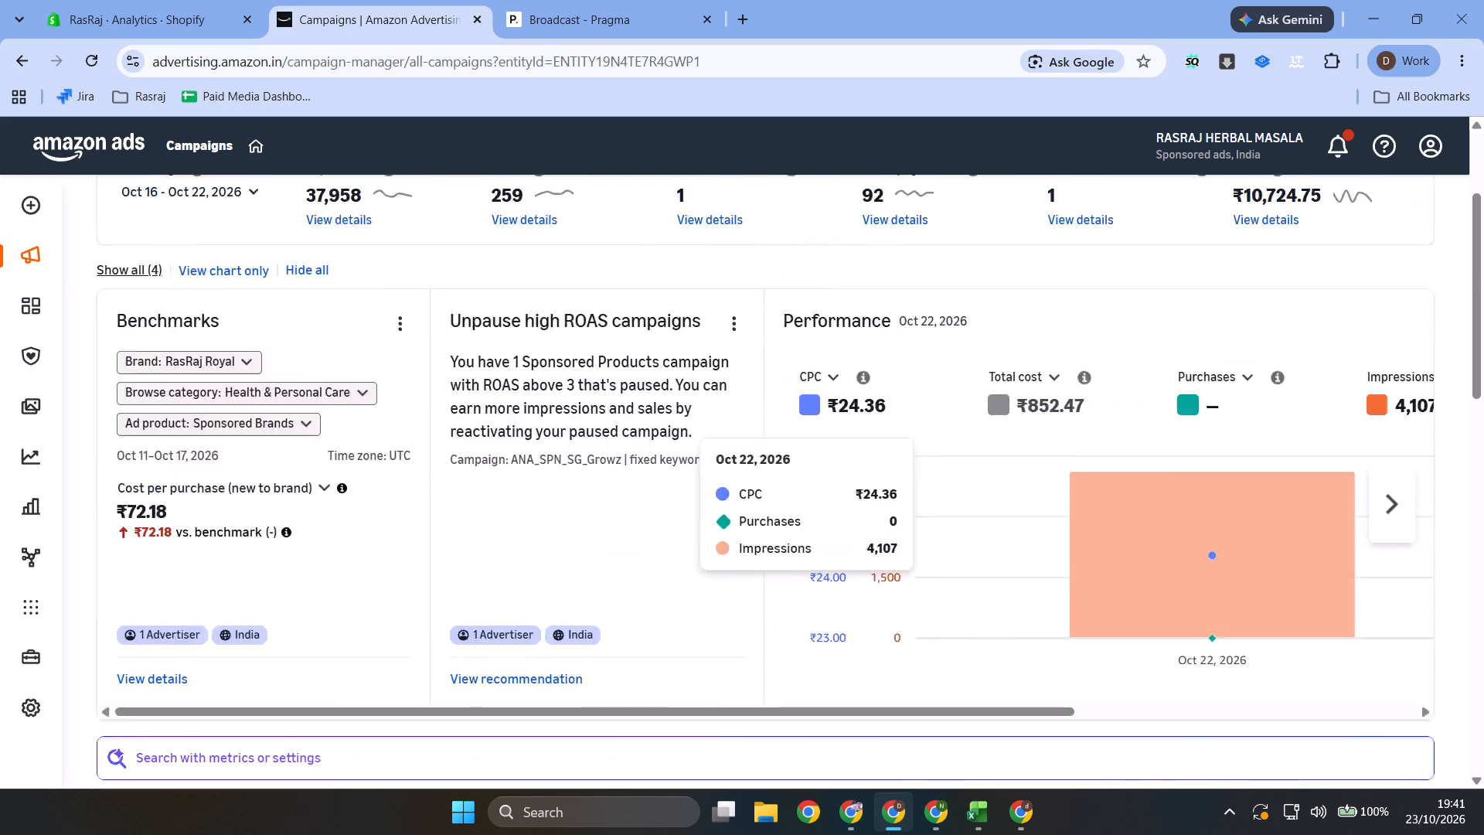
{"action": "scroll", "coordinate": [609, 366], "scroll_direction": "up", "scroll_amount": 2}
Switch to RasRaj's Shopify analytics and review the October 14–23, 2026 sales overview.
{"action": "left_click", "coordinate": [172, 0]}
{"action": "scroll", "coordinate": [1328, 445], "scroll_direction": "up", "scroll_amount": 4}
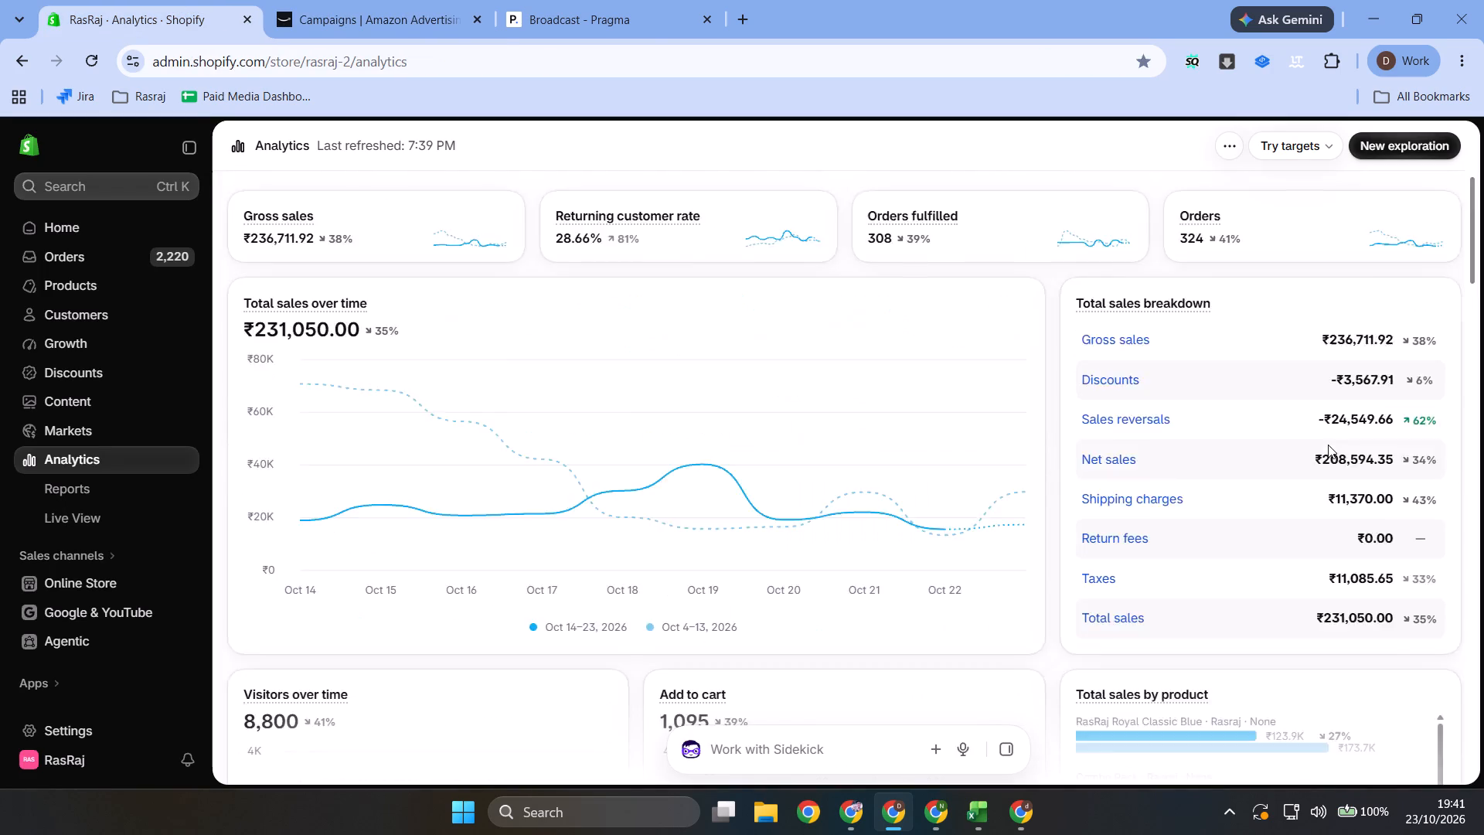
{"action": "scroll", "coordinate": [1336, 443], "scroll_direction": "up", "scroll_amount": 2}
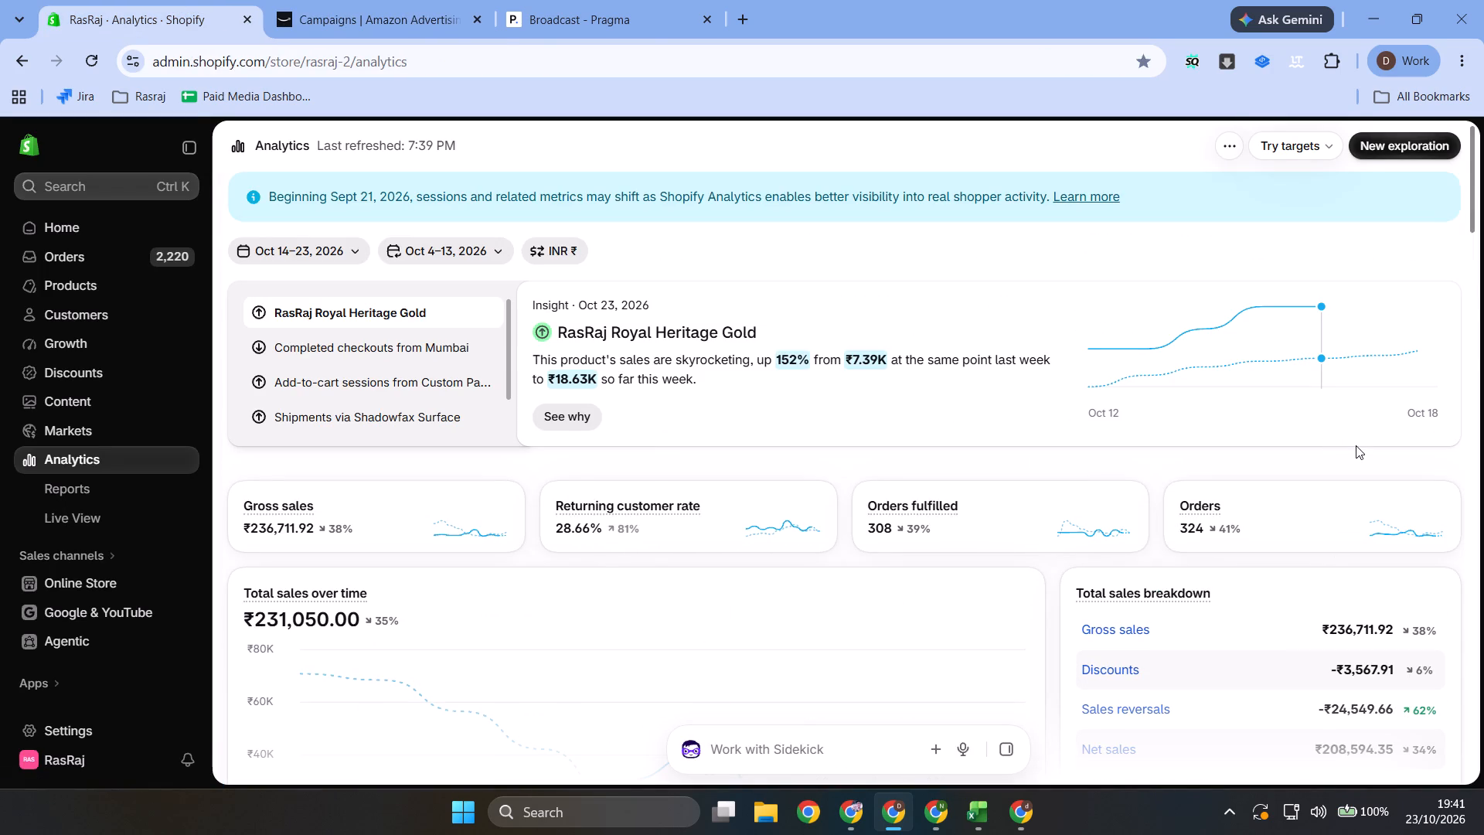